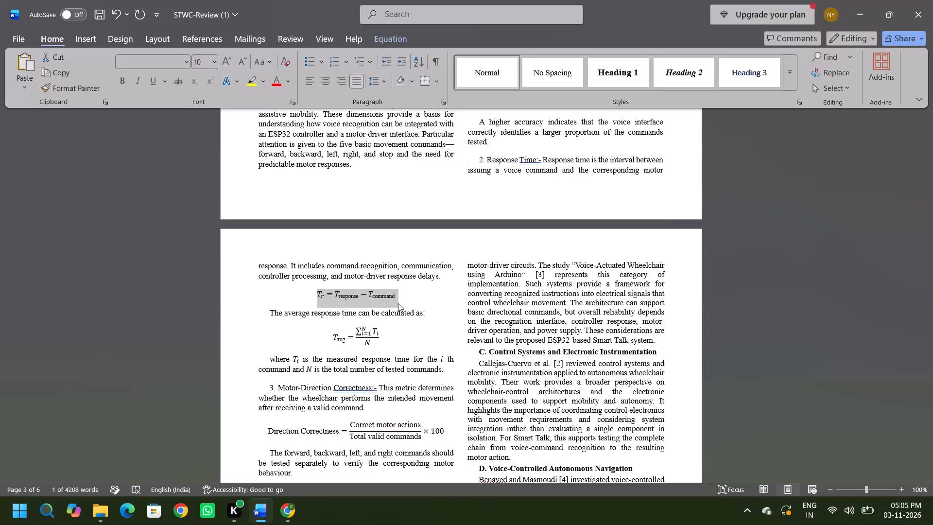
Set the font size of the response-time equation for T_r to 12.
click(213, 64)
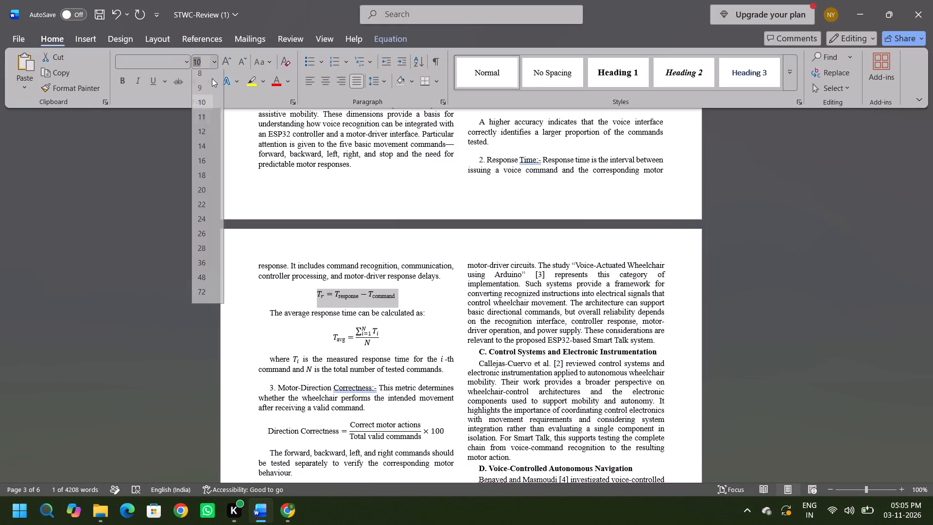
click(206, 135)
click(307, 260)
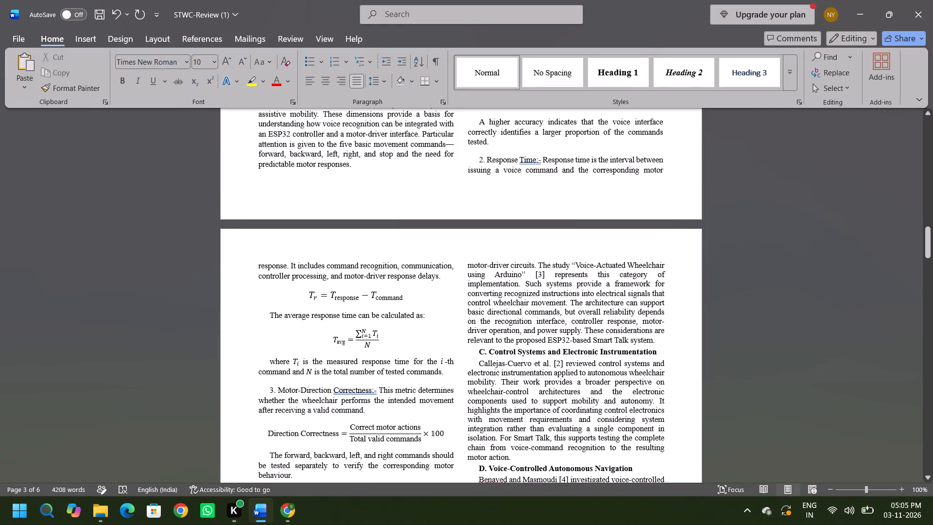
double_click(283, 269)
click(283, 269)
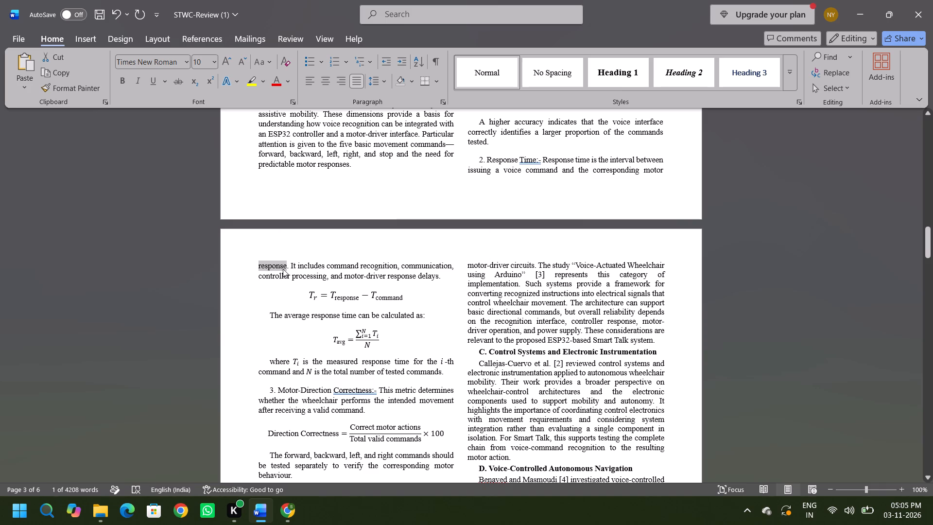
Set the font size of the whole T_r response-time equation to 10.
click(327, 300)
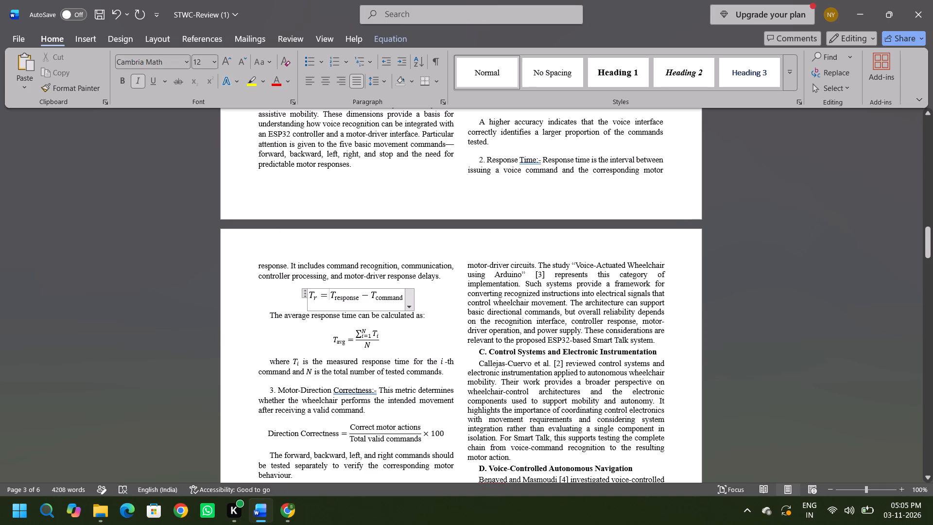
key(ctrl+a)
triple_click(310, 296)
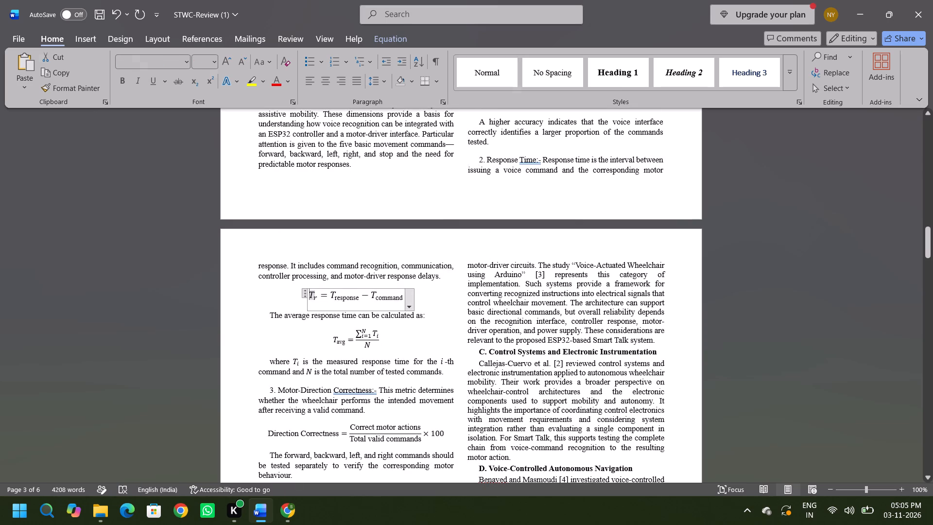
click(310, 296)
triple_click(310, 296)
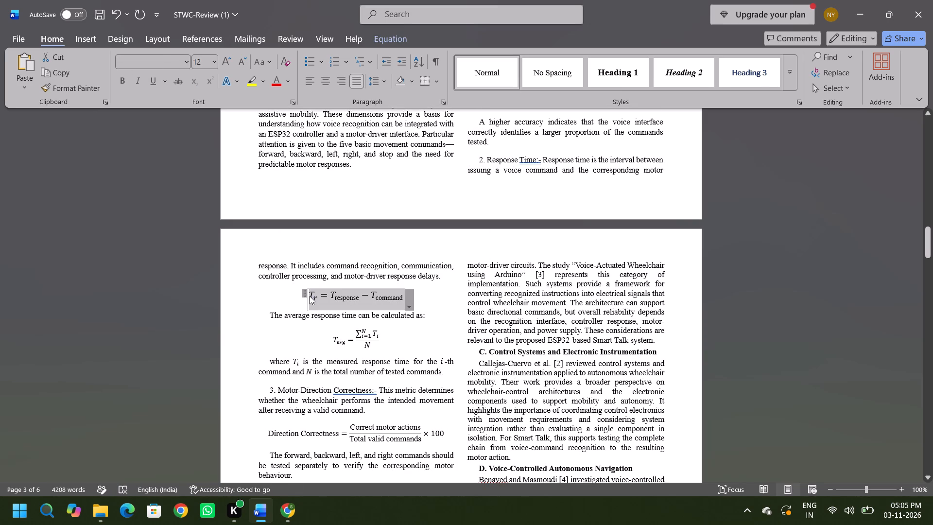
click(204, 62)
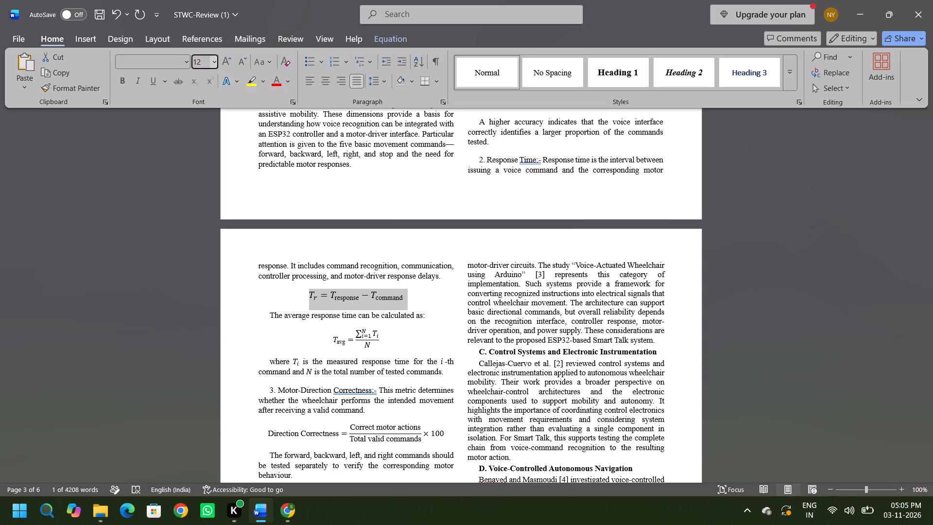
text(10)
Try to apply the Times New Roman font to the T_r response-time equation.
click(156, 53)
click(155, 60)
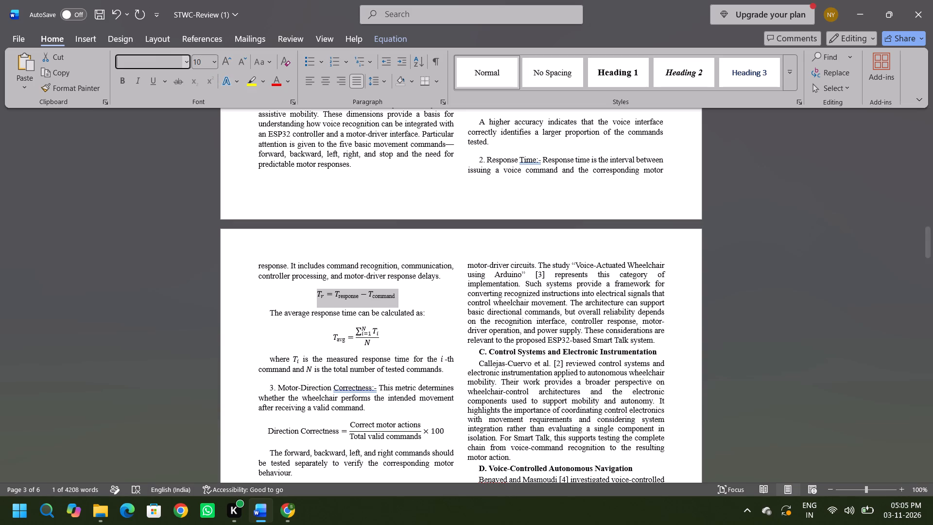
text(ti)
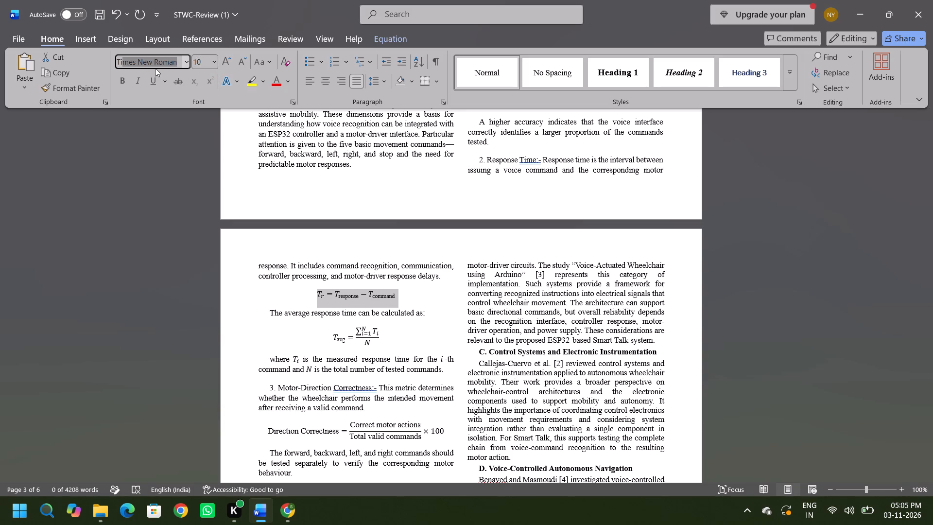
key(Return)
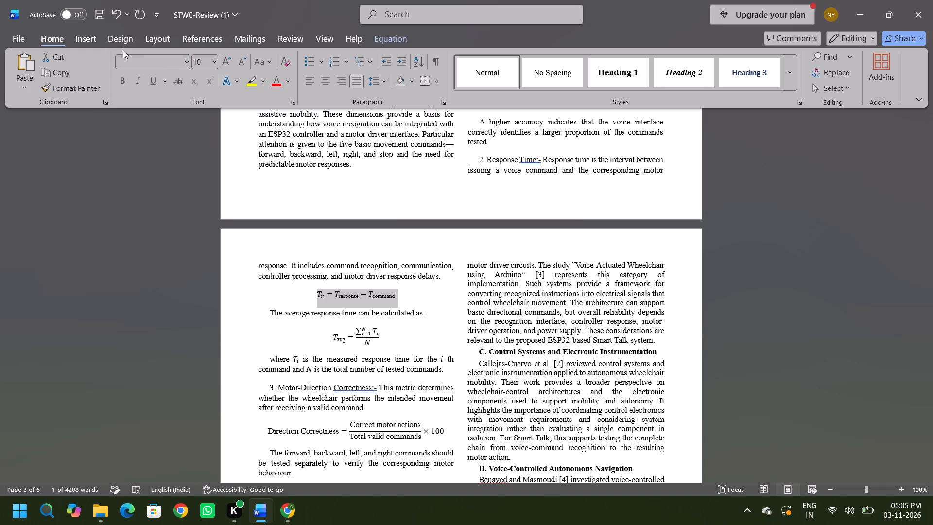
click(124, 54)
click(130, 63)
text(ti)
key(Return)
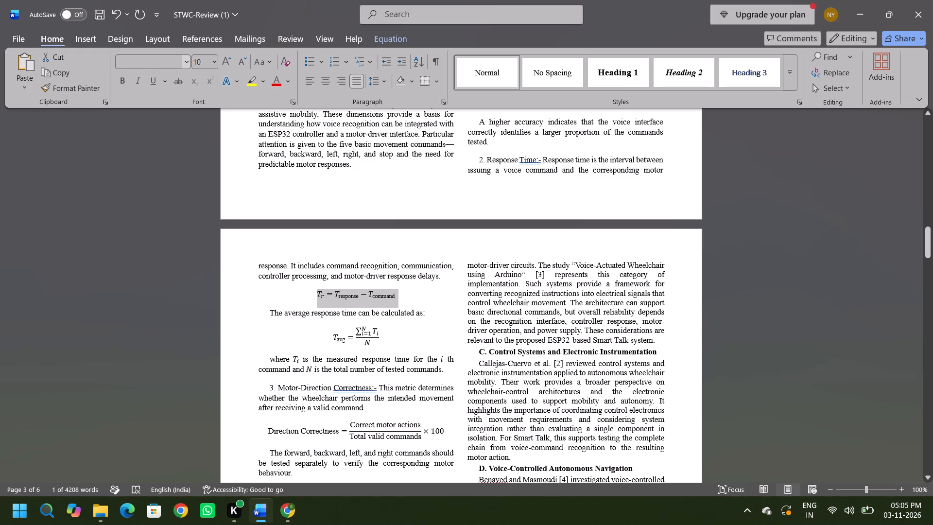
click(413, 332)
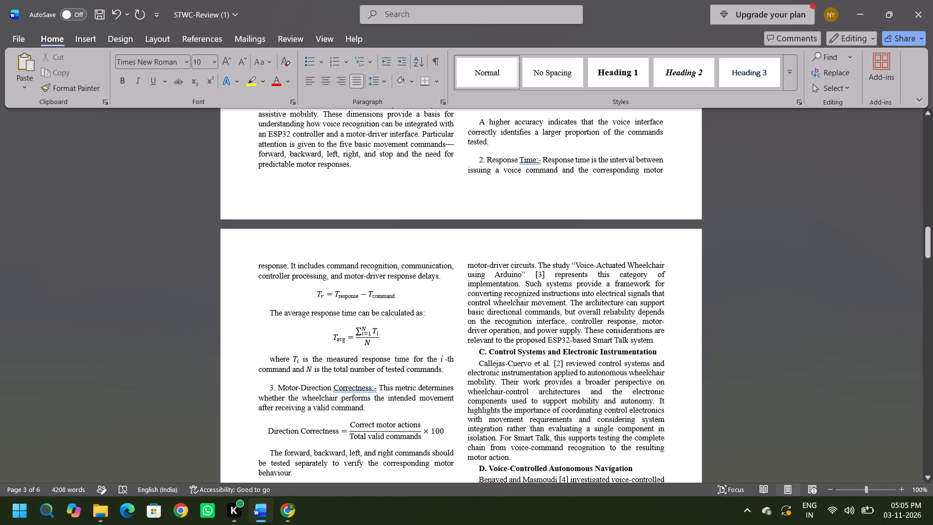
Review the equations and evaluation metrics on page 3 and the preceding sections back to the paper's title block.
scroll(413, 332, down, 1)
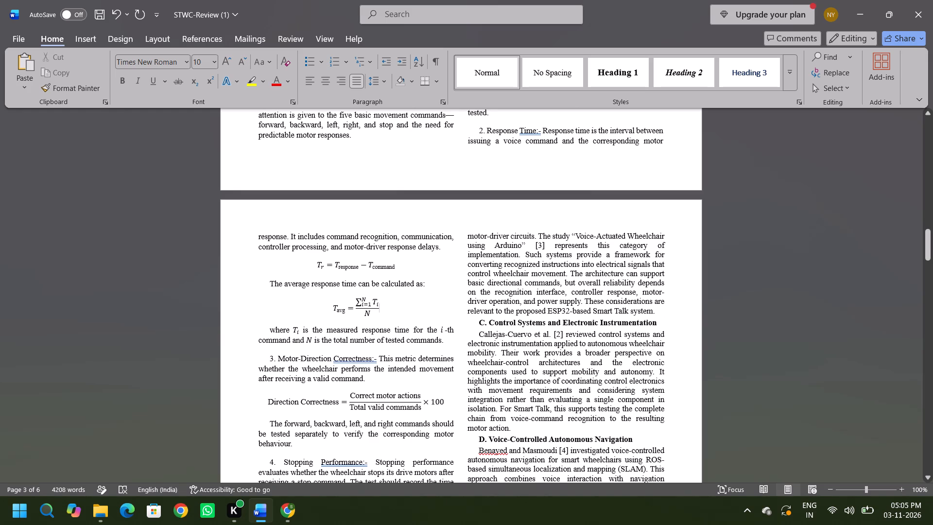
scroll(413, 332, down, 2)
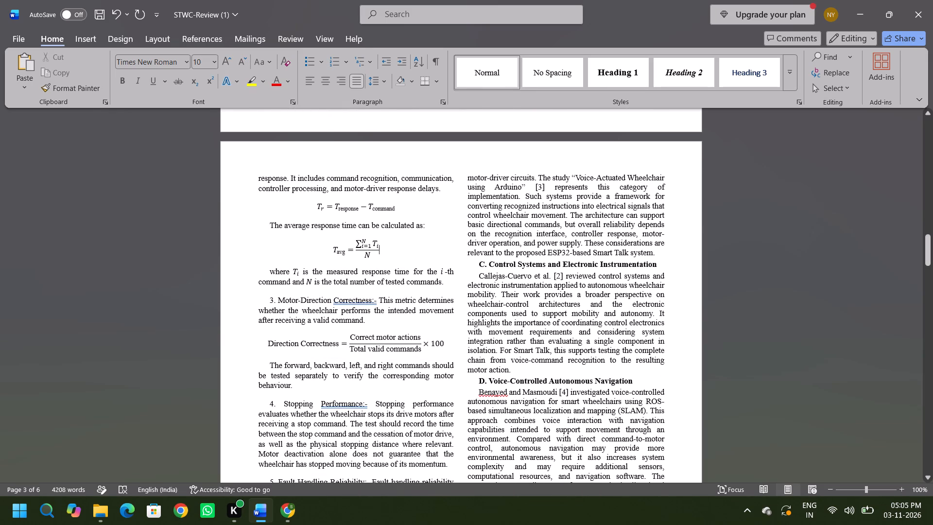
scroll(495, 326, up, 9)
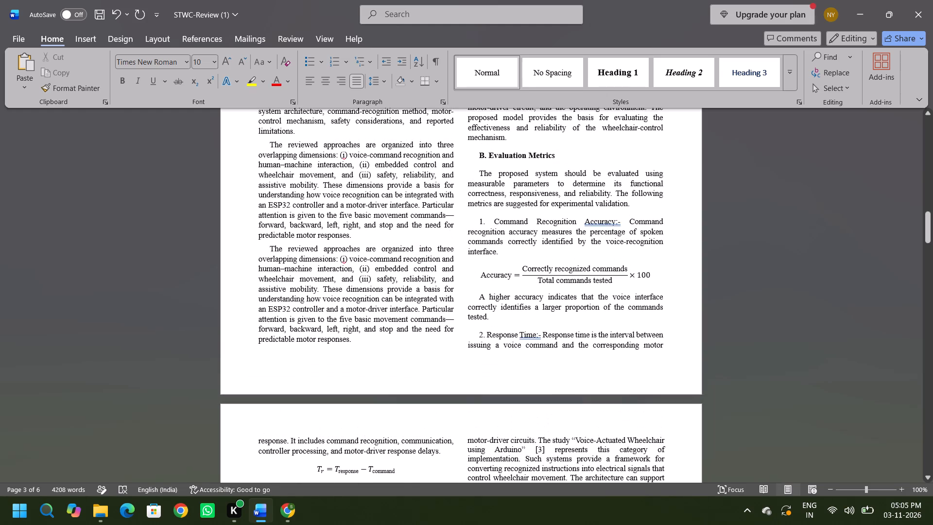
scroll(488, 330, up, 4)
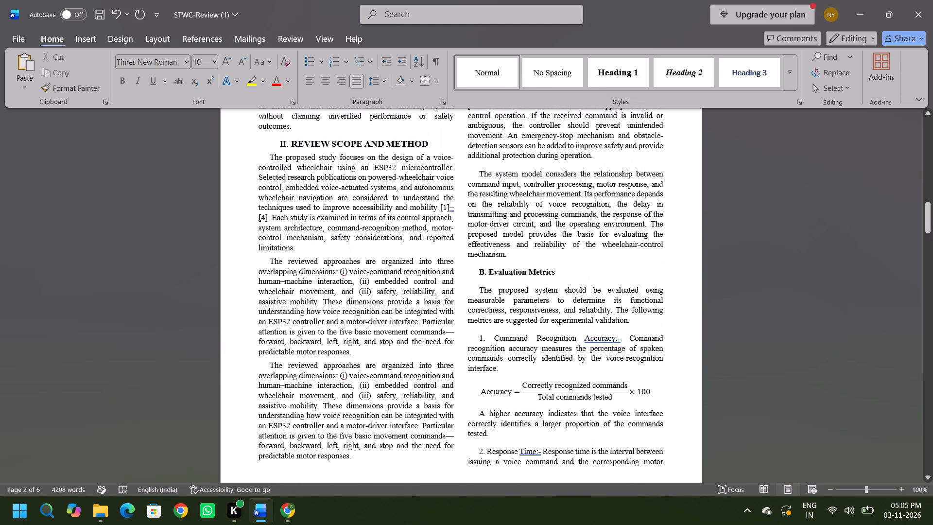
scroll(485, 331, up, 20)
scroll(482, 330, up, 12)
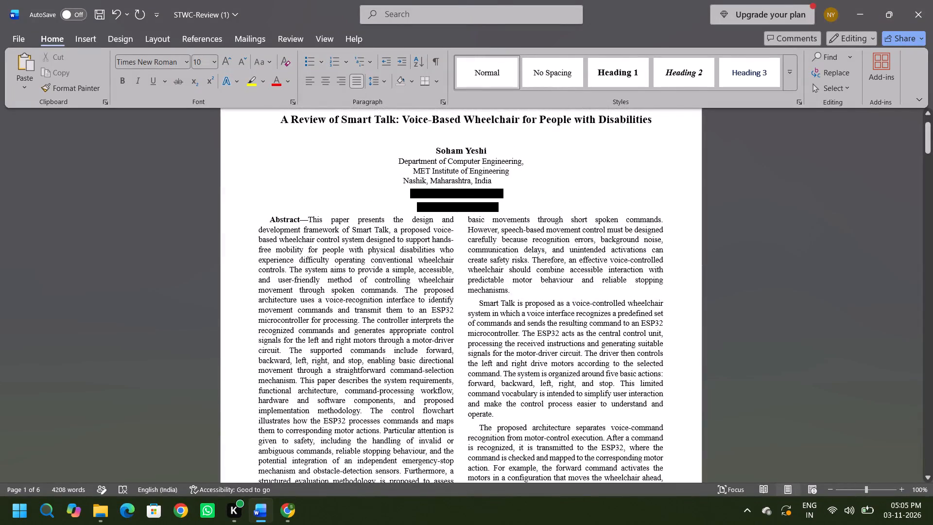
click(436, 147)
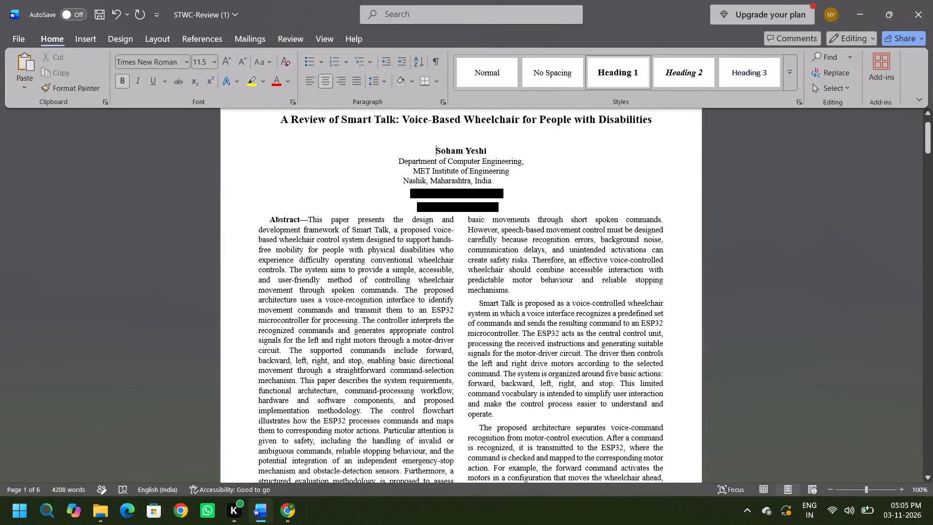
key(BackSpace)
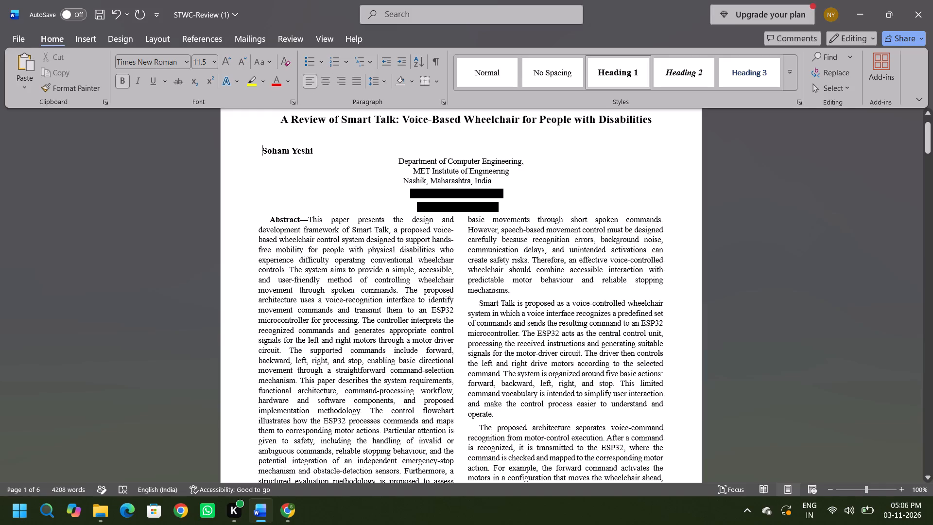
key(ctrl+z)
Examine the layout and formatting of the whole paper from the title block through to the references.
scroll(502, 276, up, 3)
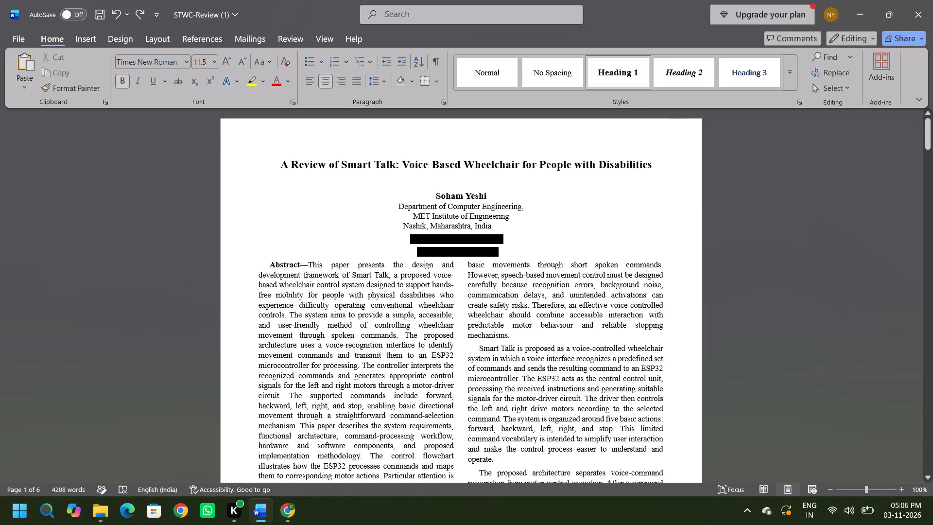
scroll(497, 268, down, 18)
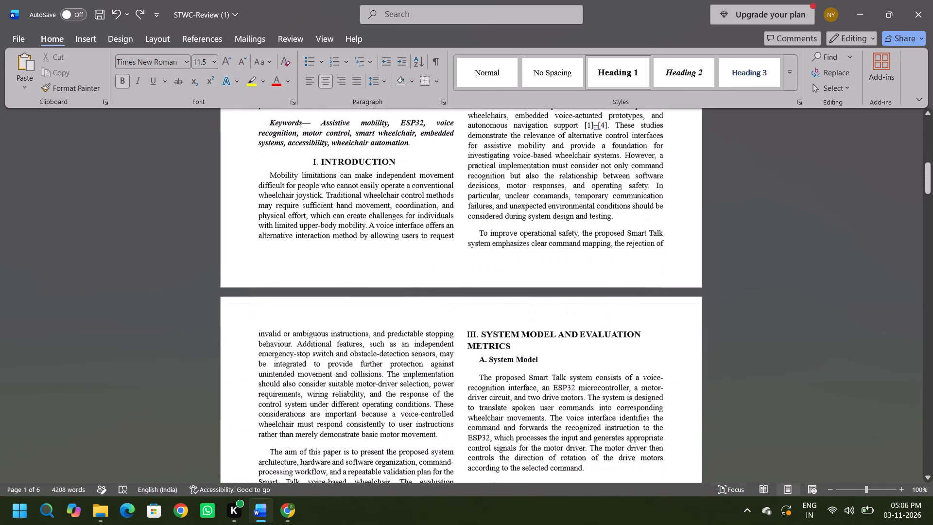
scroll(487, 278, down, 16)
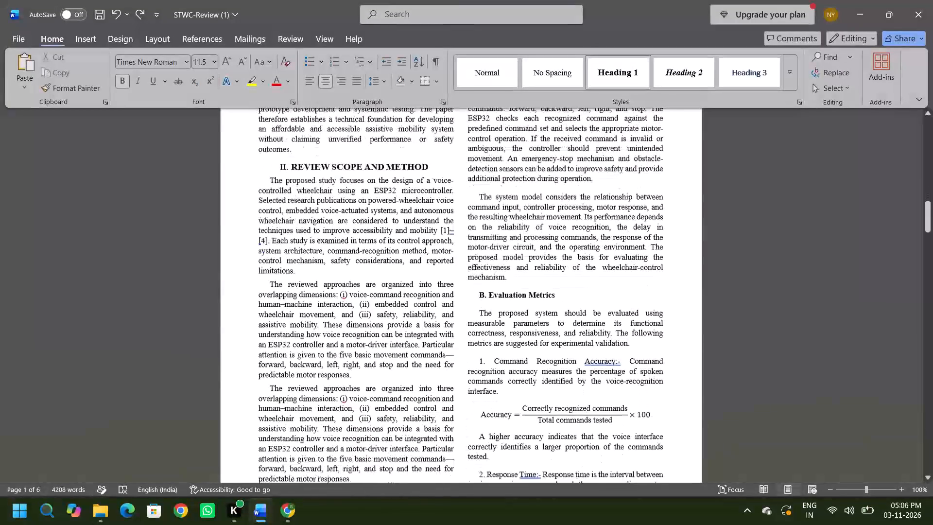
scroll(433, 298, down, 4)
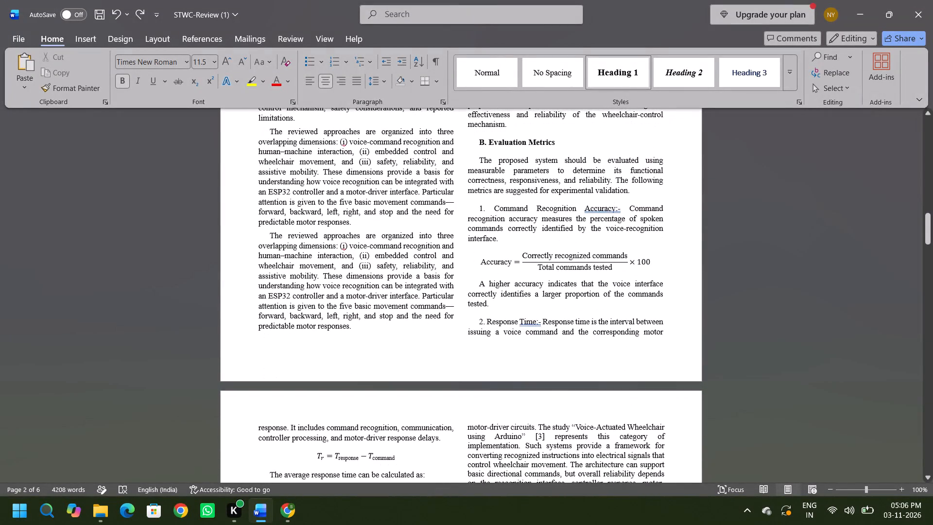
scroll(433, 298, down, 19)
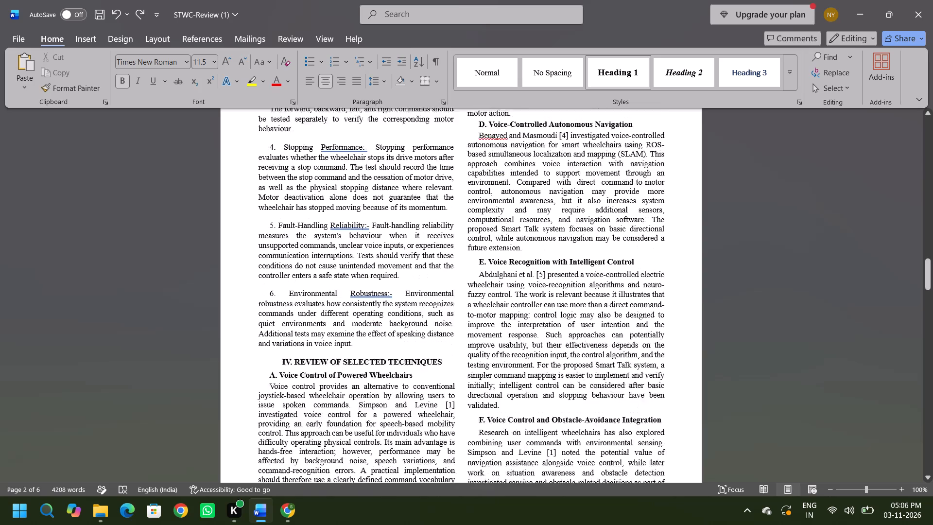
scroll(433, 298, down, 1)
scroll(433, 298, up, 2)
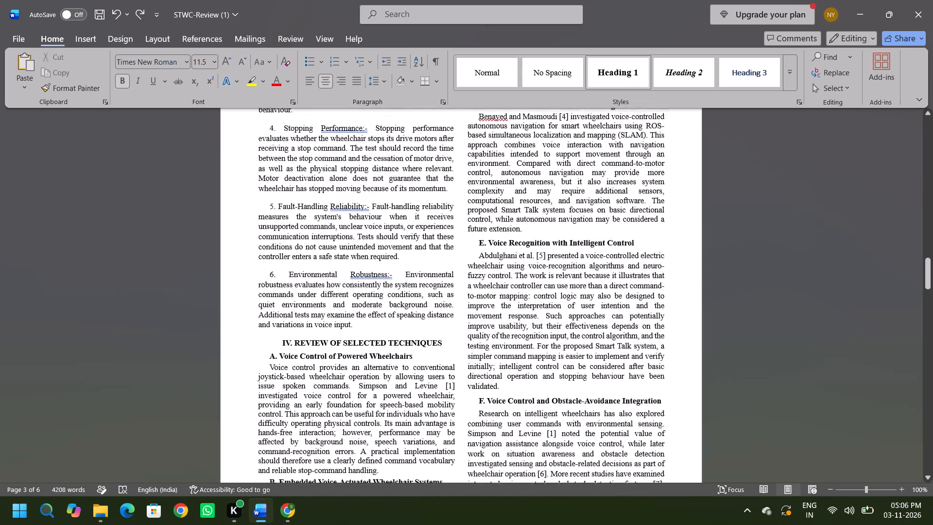
scroll(433, 298, up, 1)
scroll(433, 298, down, 10)
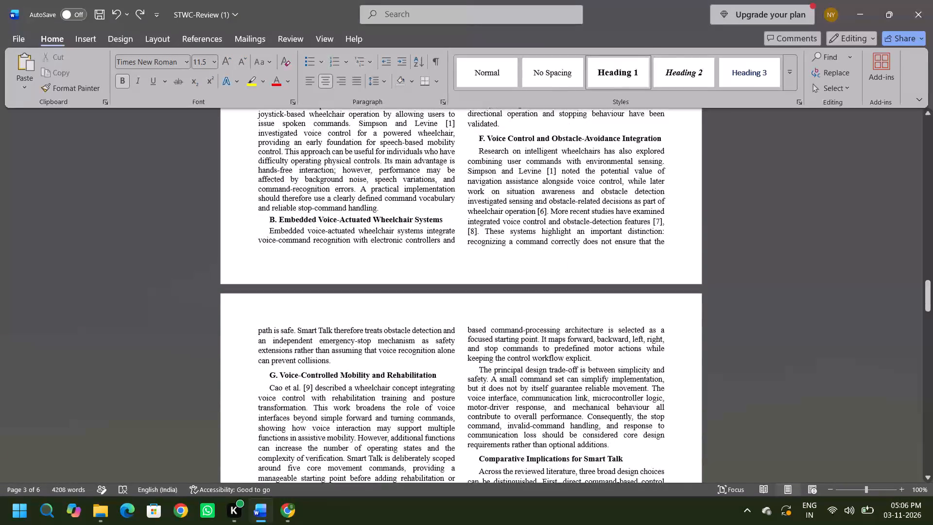
scroll(433, 298, down, 16)
scroll(431, 300, down, 6)
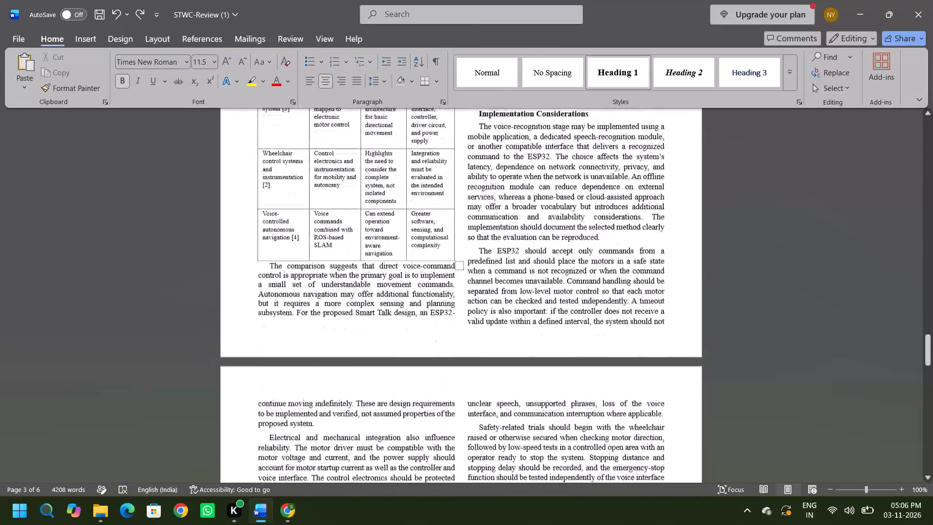
scroll(429, 306, down, 17)
scroll(428, 303, down, 6)
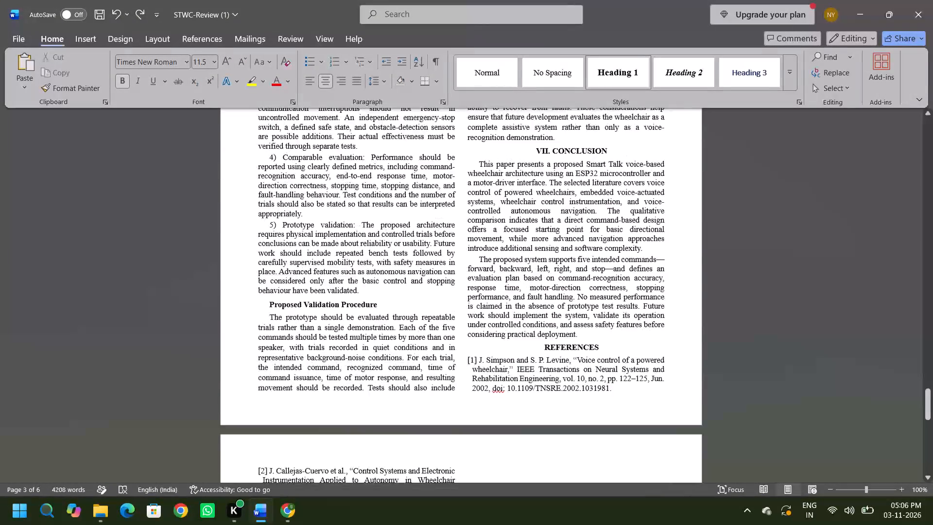
scroll(428, 303, down, 11)
ctrl+scroll(427, 307, down, 4)
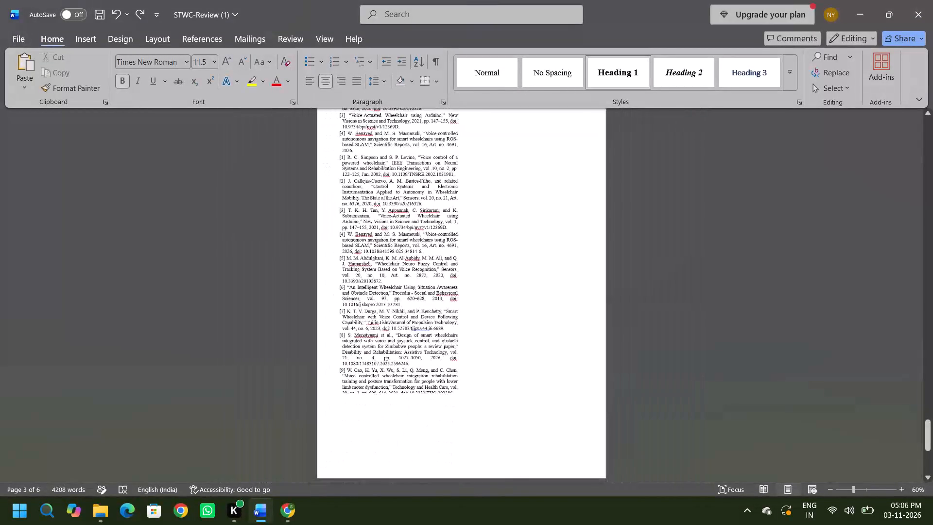
Recheck the comparative analysis, research gaps, conclusion and reference list.
ctrl+scroll(427, 307, up, 4)
scroll(428, 306, down, 5)
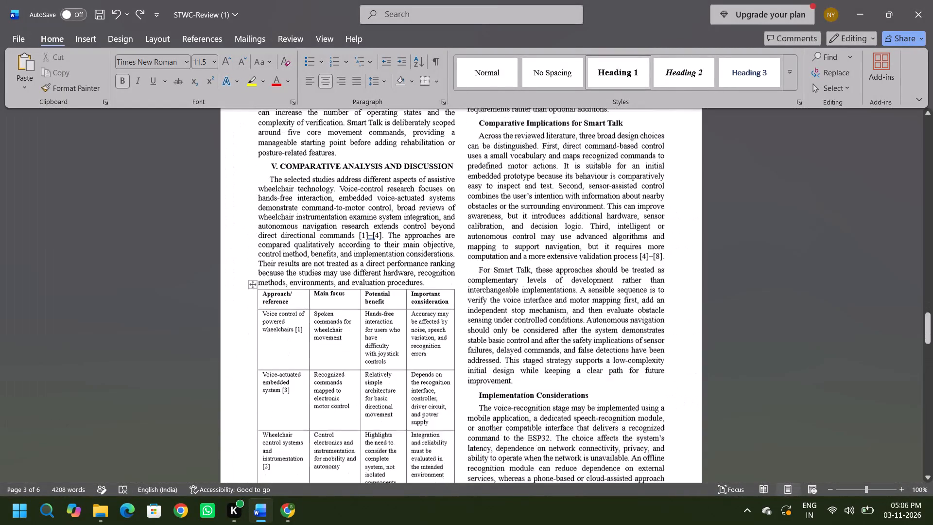
scroll(428, 306, down, 18)
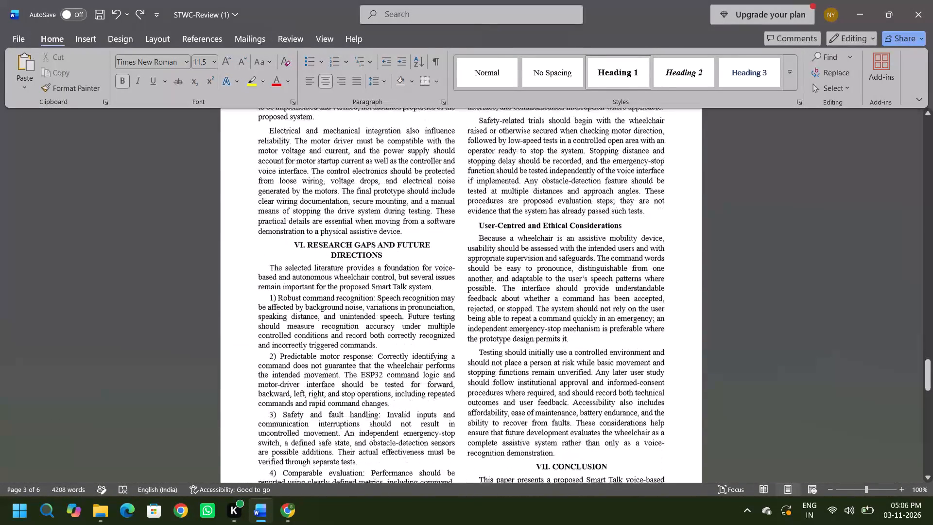
scroll(428, 306, down, 16)
scroll(426, 308, down, 5)
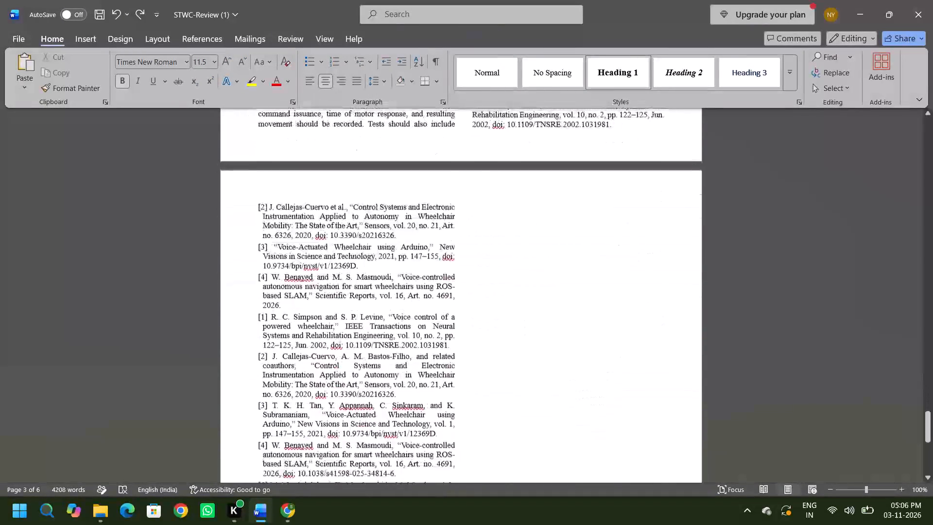
scroll(426, 308, down, 5)
Save the STWC-Review (1) document.
key(ctrl+s)
key(ctrl+s)
key(ctrl+s)
key(ctrl+s)
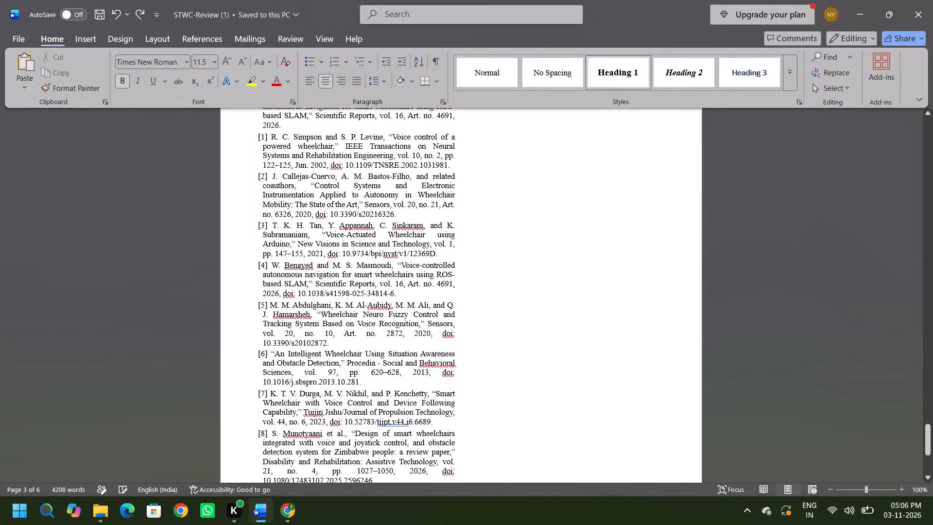
Save the STWC-Review (1) document again.
key(ctrl+s)
key(ctrl+s)
key(ctrl+s)
Export the paper as a PDF named STWC-Review into the Seminar folder on the Sony_16GR (E:) drive.
click(29, 39)
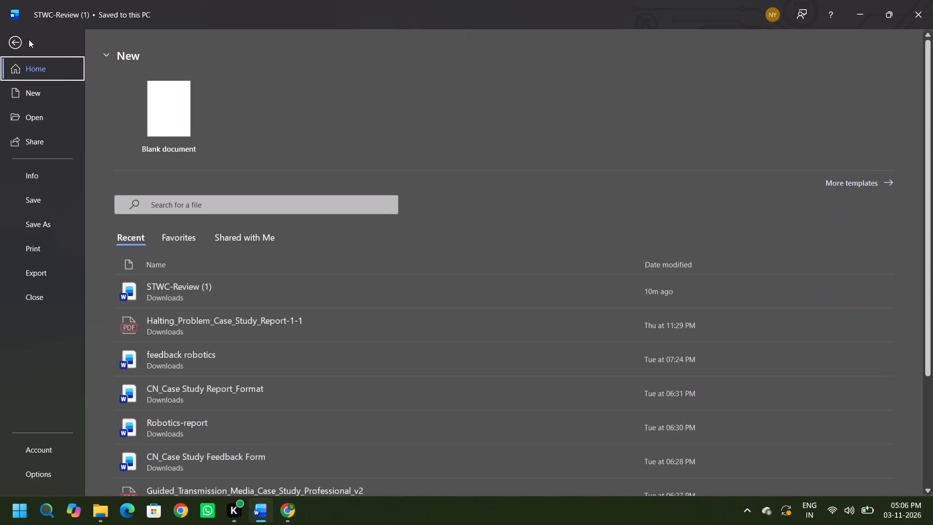
click(44, 278)
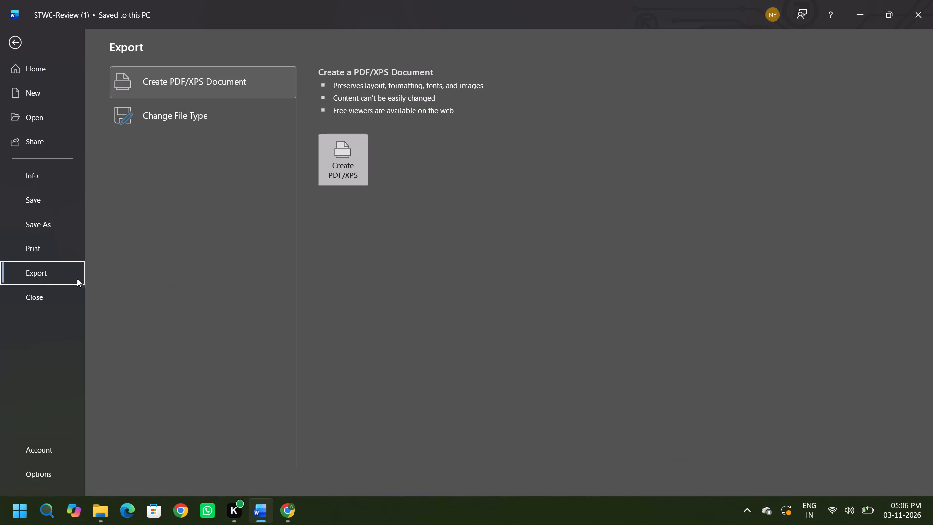
click(331, 165)
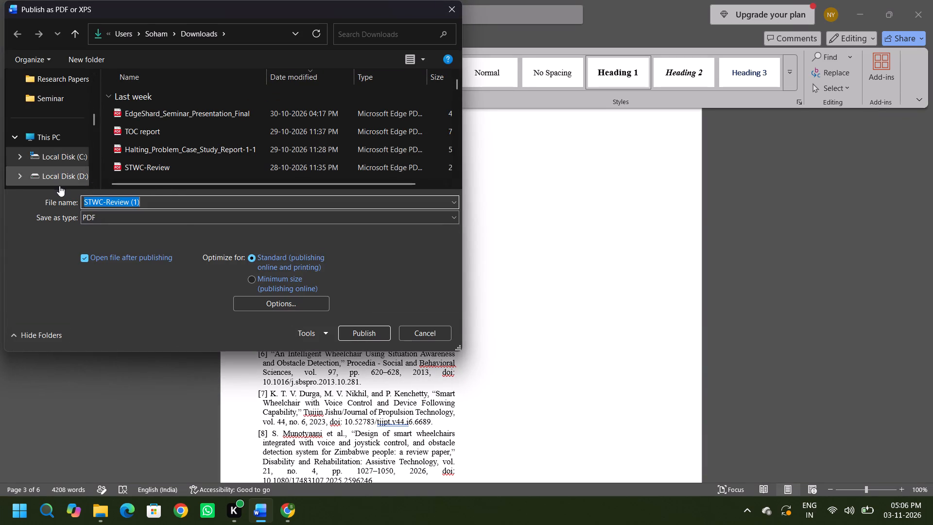
scroll(68, 148, down, 8)
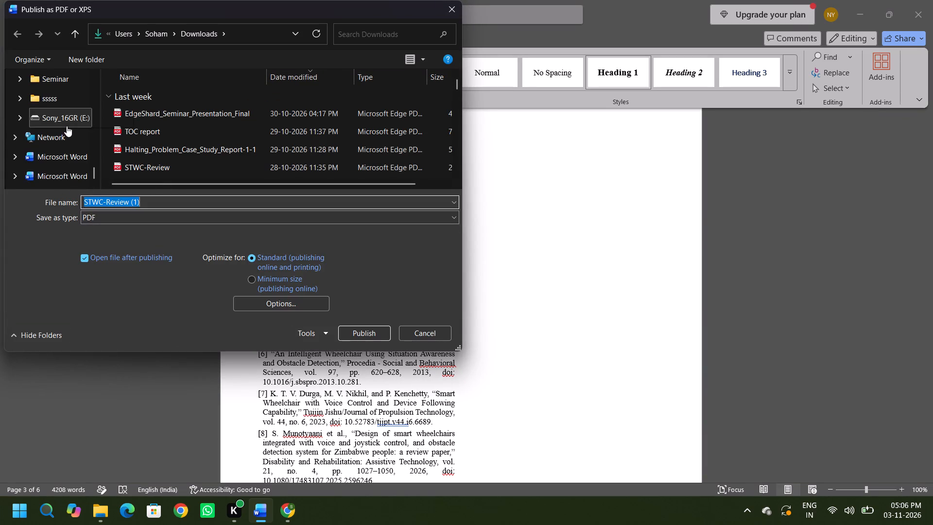
click(72, 83)
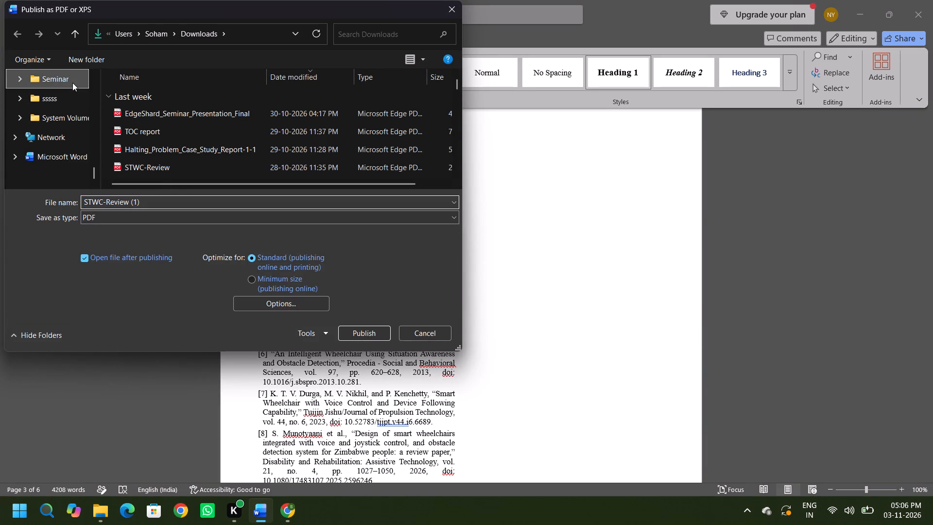
click(154, 198)
click(156, 205)
click(156, 205)
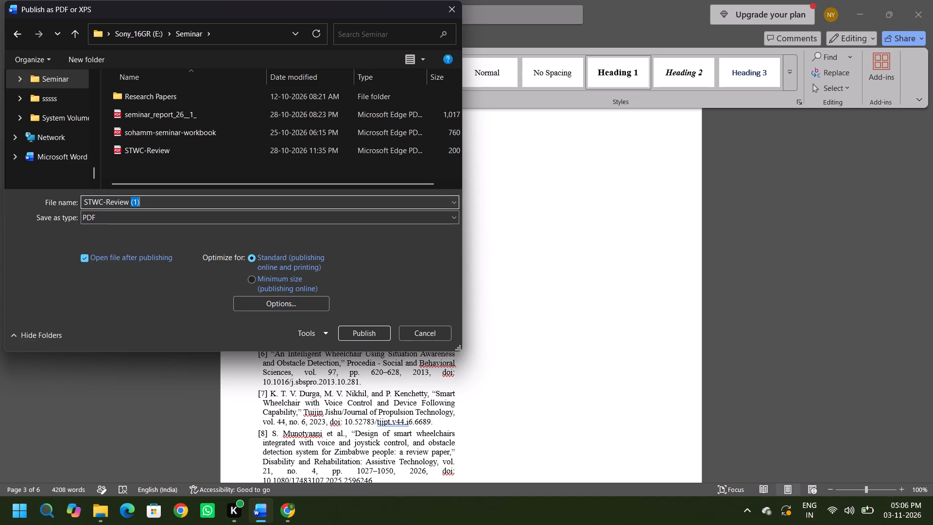
key(BackSpace)
key(BackSpace)
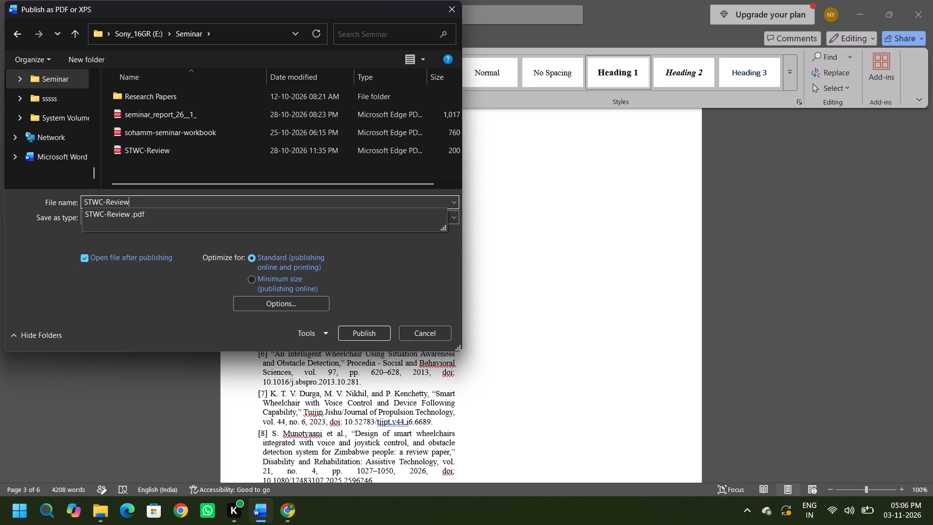
click(143, 235)
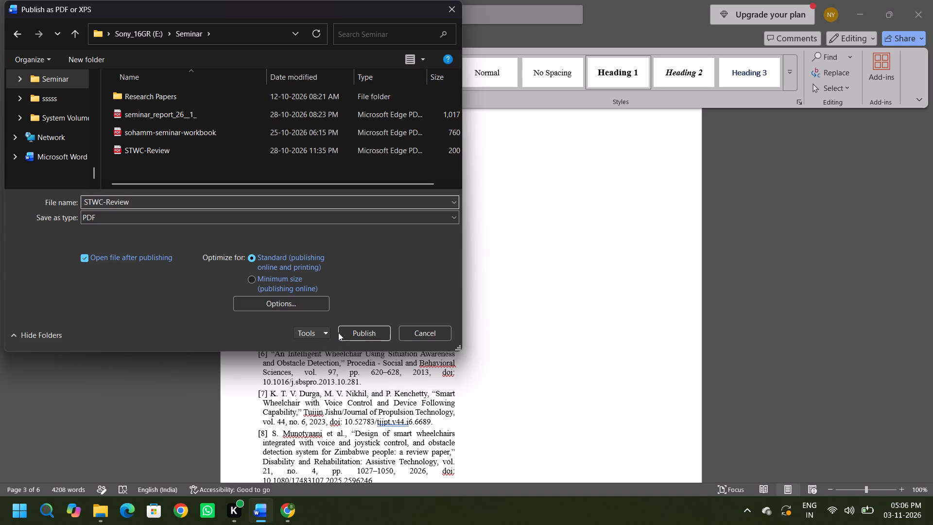
click(360, 334)
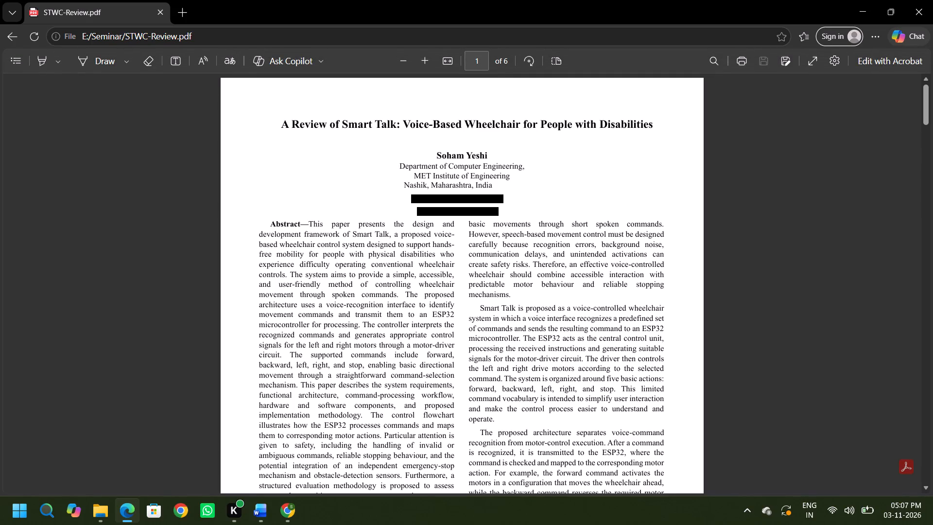
Review the exported PDF from the title block through the equations and comparison table to the references, and close it.
scroll(350, 293, down, 1)
scroll(350, 293, up, 5)
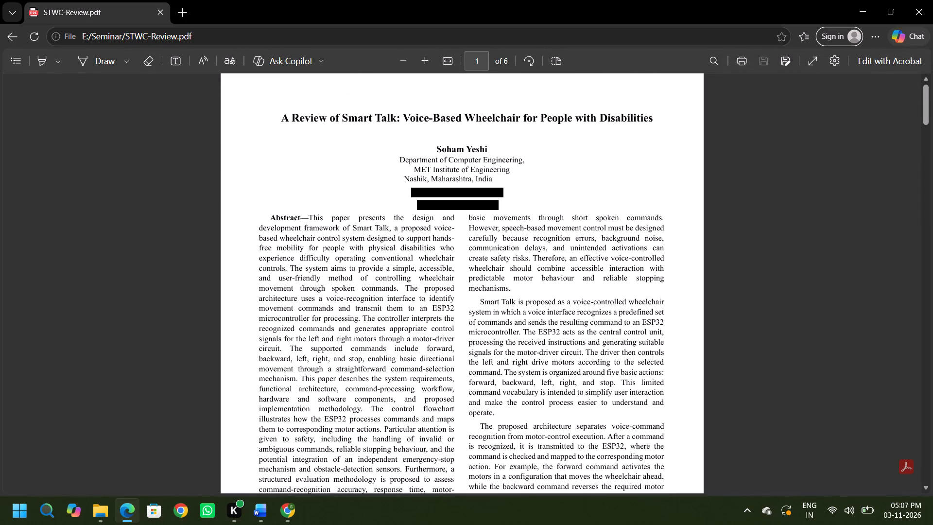
scroll(349, 294, down, 2)
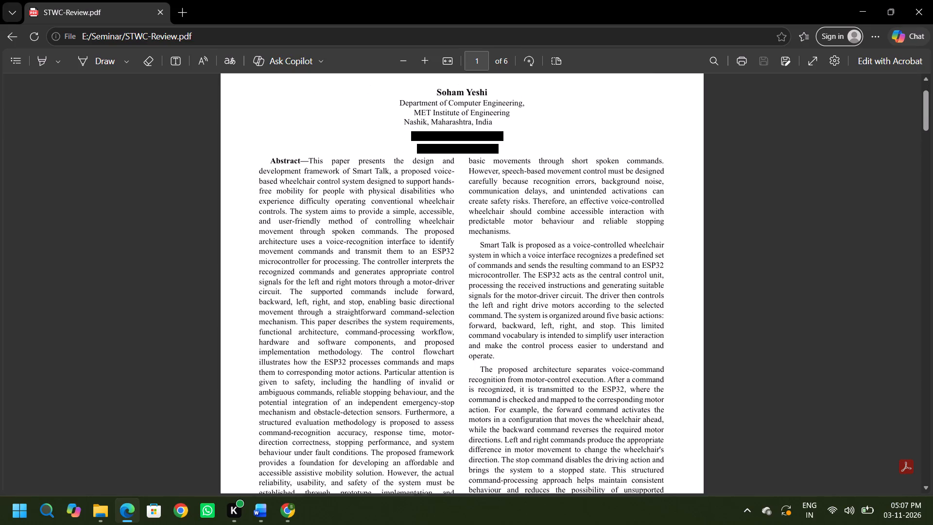
scroll(349, 294, down, 5)
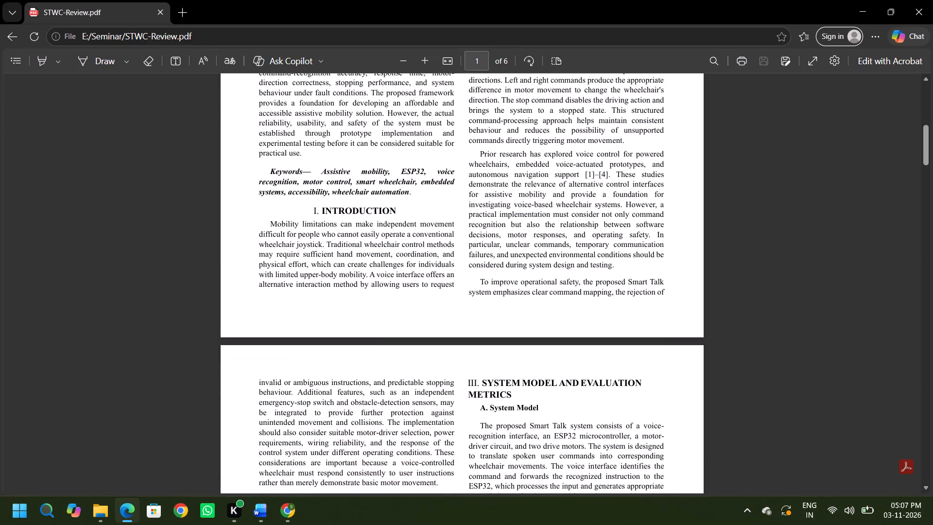
scroll(349, 294, up, 1)
scroll(349, 294, down, 11)
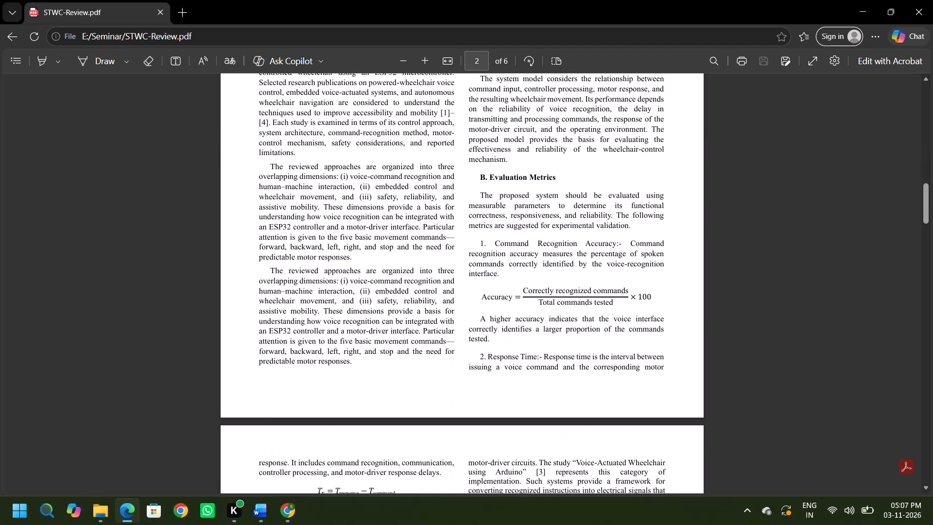
scroll(349, 294, down, 6)
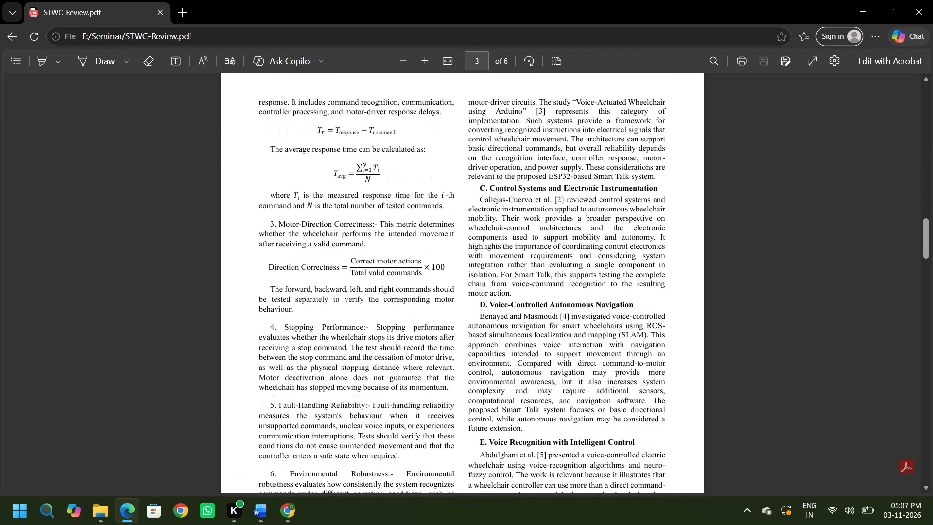
scroll(349, 294, down, 18)
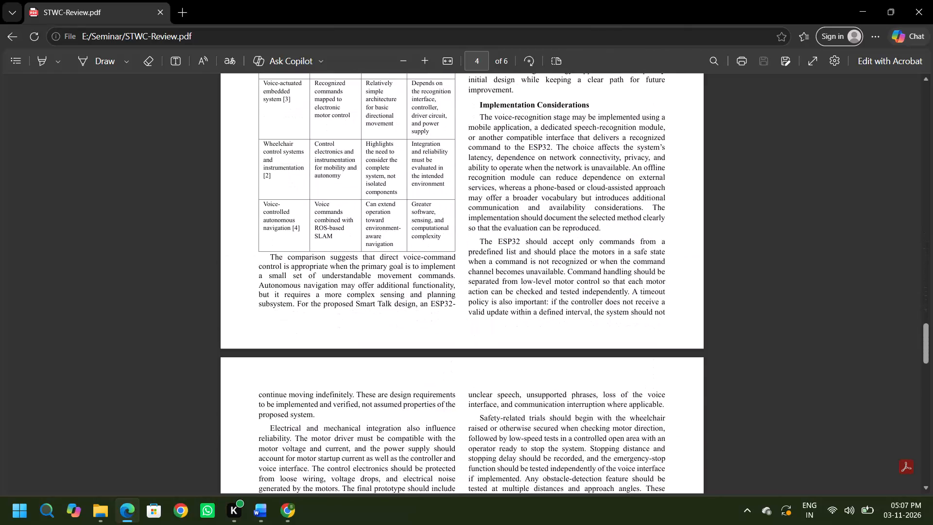
scroll(349, 294, down, 20)
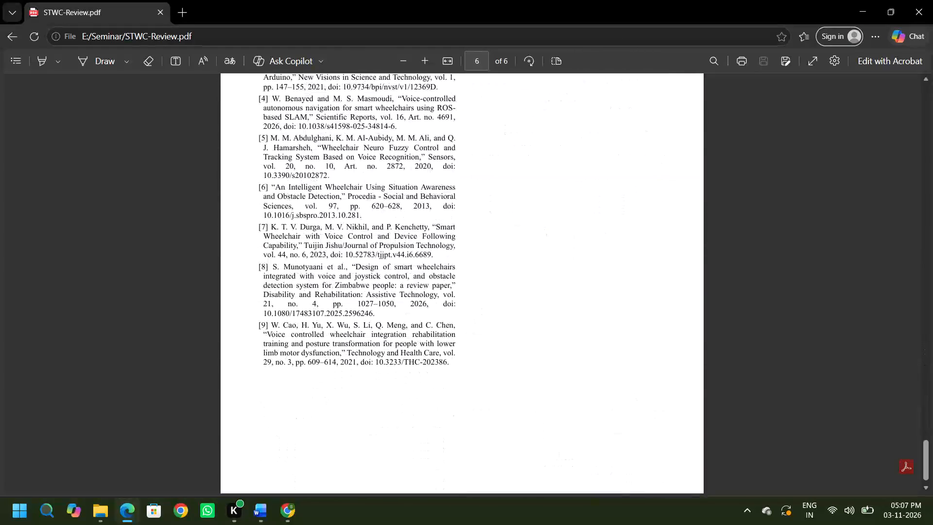
click(162, 14)
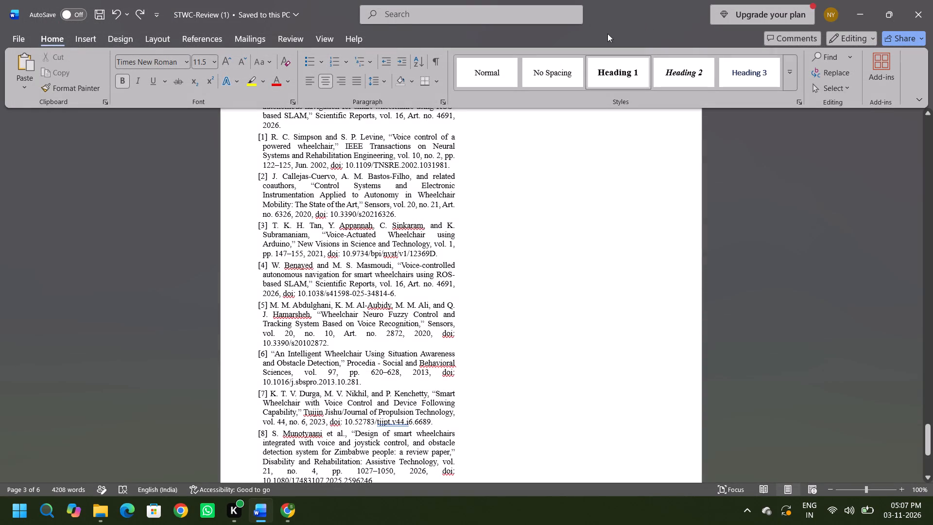
Switch to File Explorer and check the newly exported STWC-Review PDF in the Seminar folder on Sony_16GR (E:).
click(104, 519)
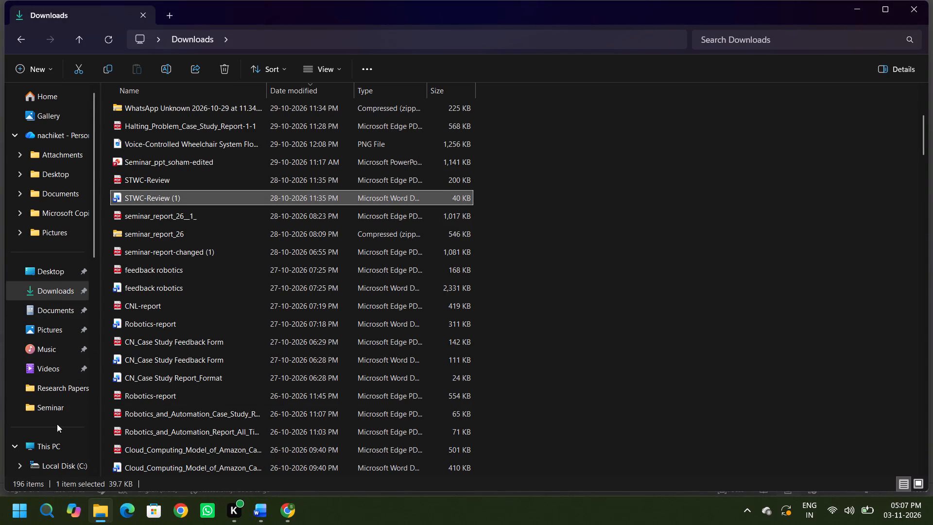
scroll(57, 424, down, 5)
scroll(69, 351, down, 4)
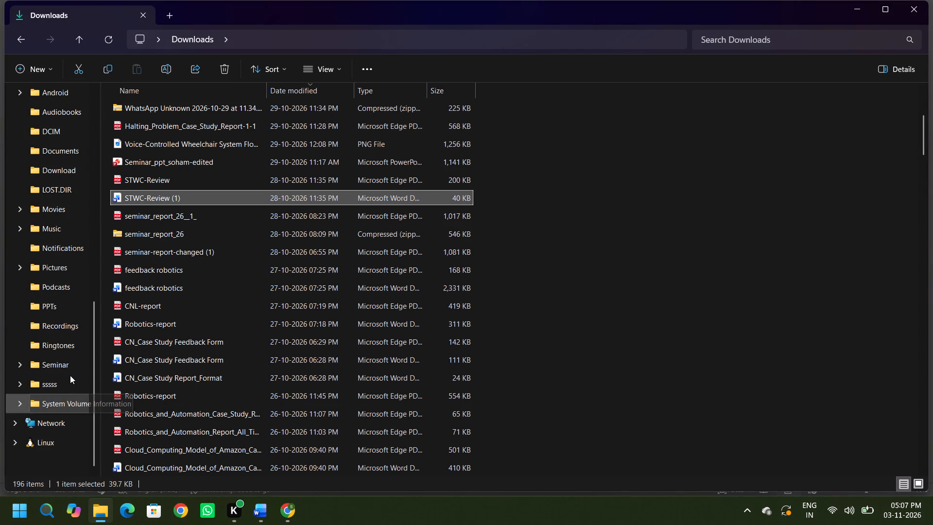
click(73, 365)
click(202, 262)
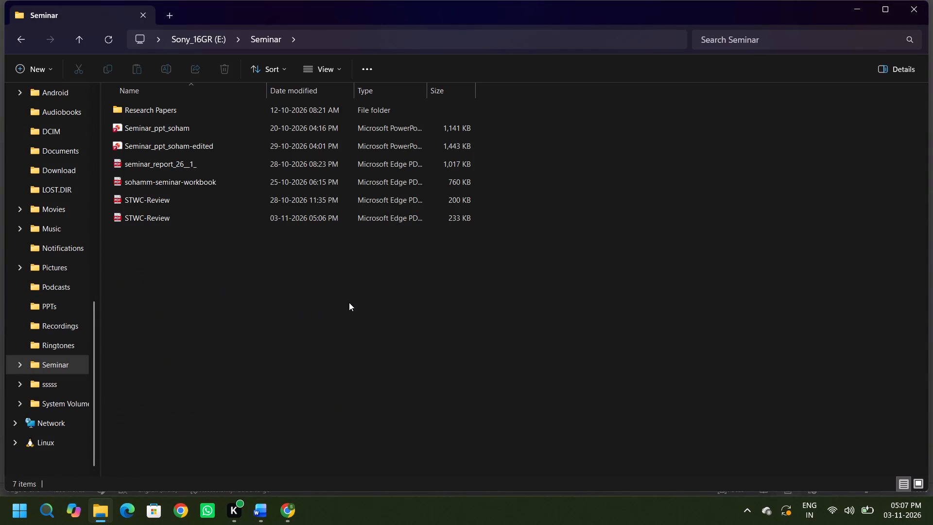
click(329, 212)
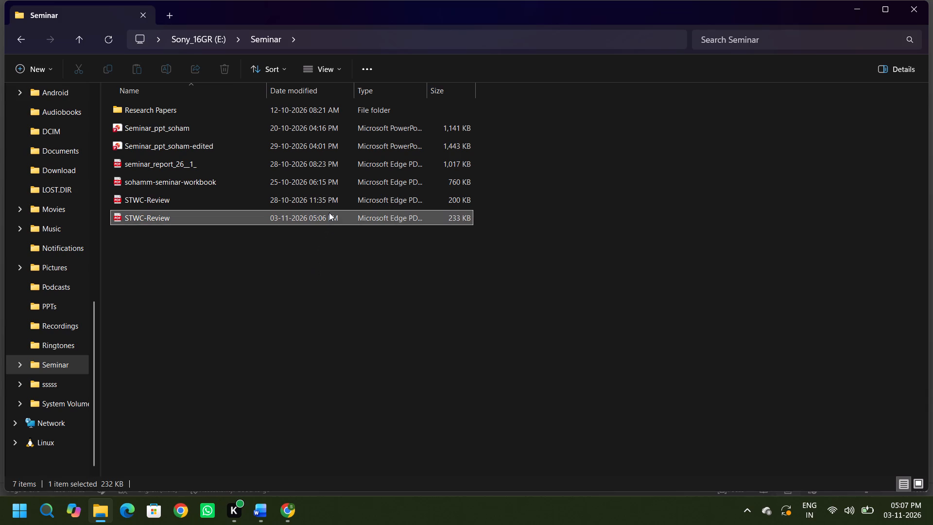
click(339, 307)
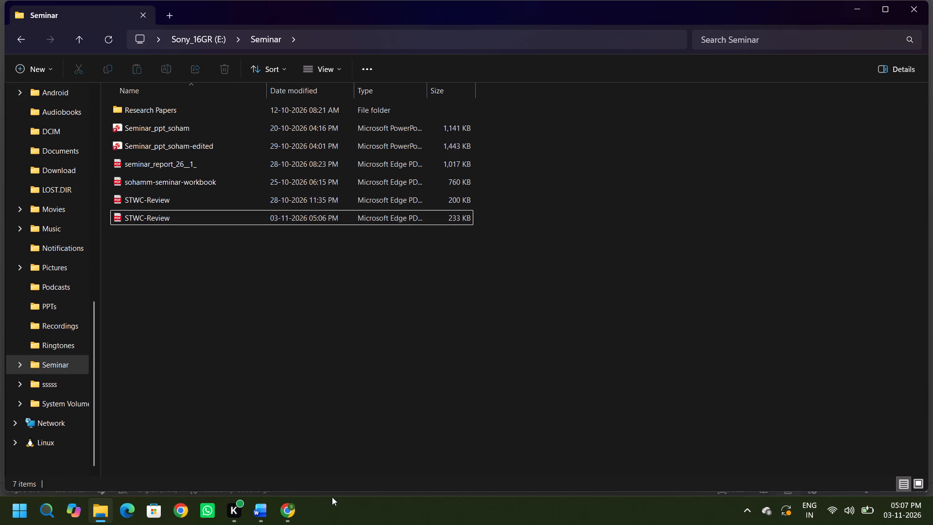
Switch to Chrome, search for latex in a new tab, and open the seminar_report-26 (1) project in Overleaf.
click(289, 518)
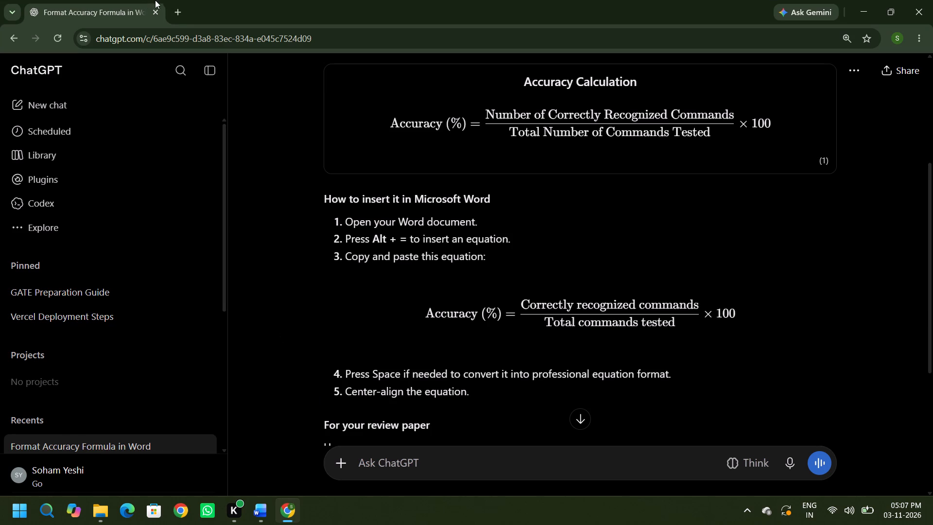
click(189, 12)
click(180, 17)
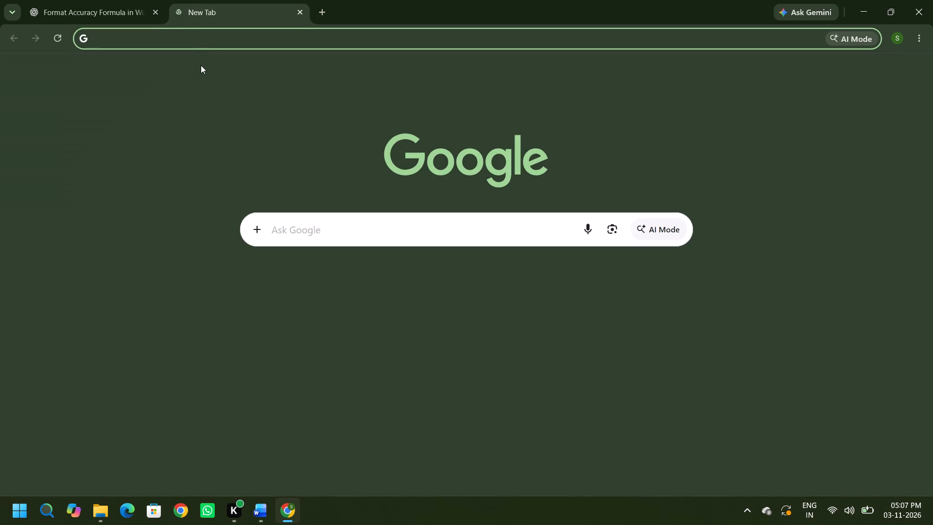
text(la)
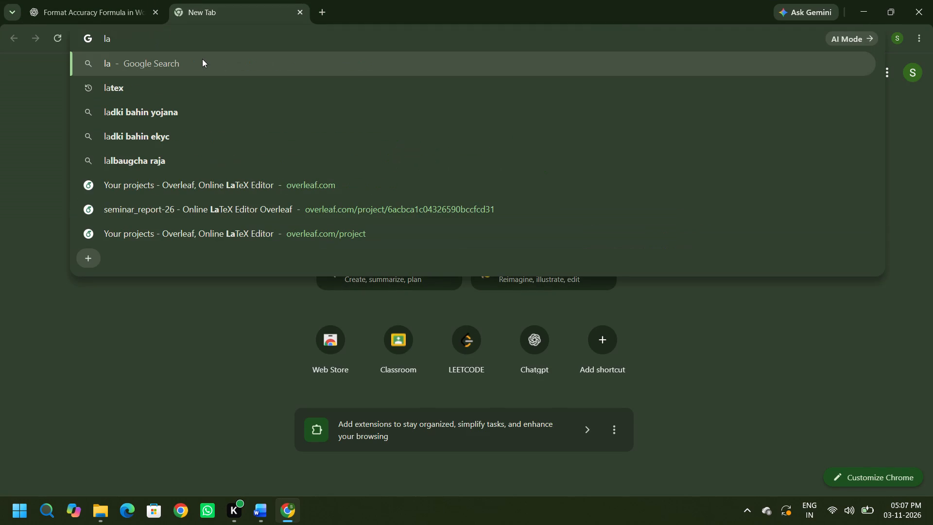
click(120, 96)
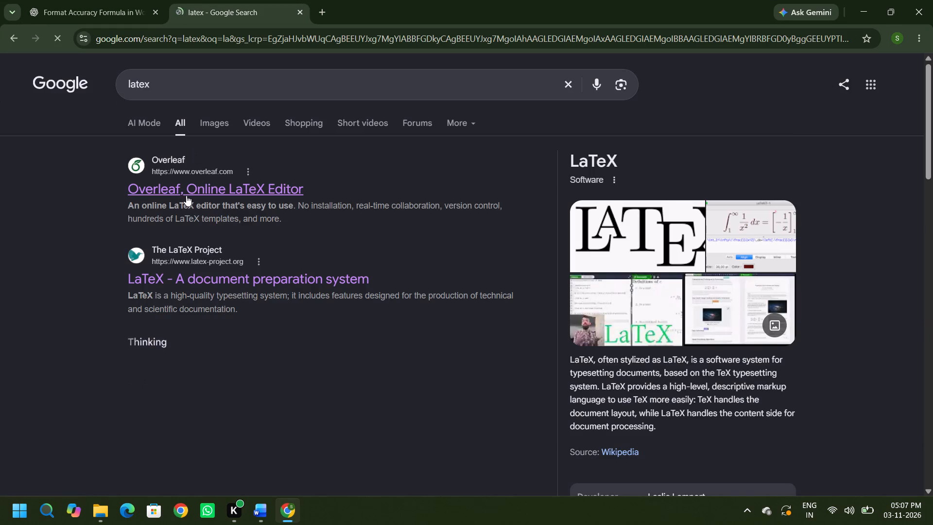
click(186, 196)
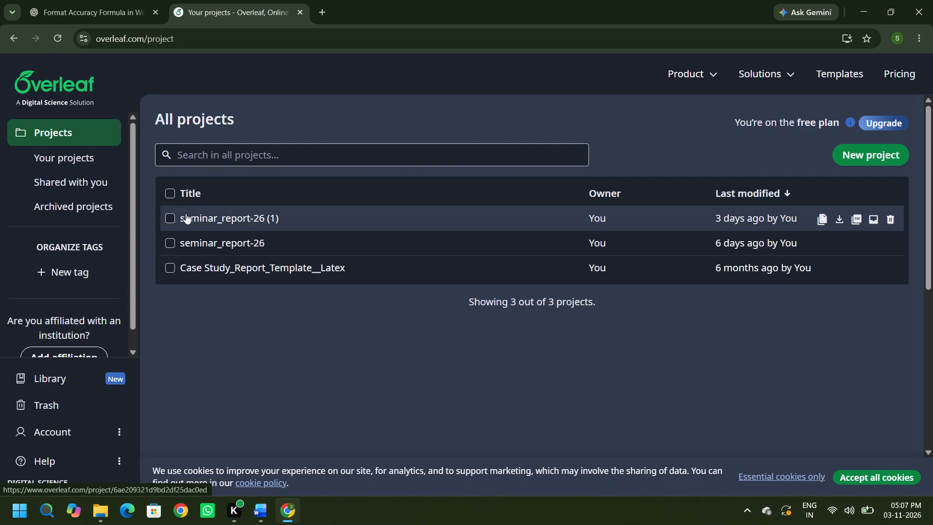
click(186, 213)
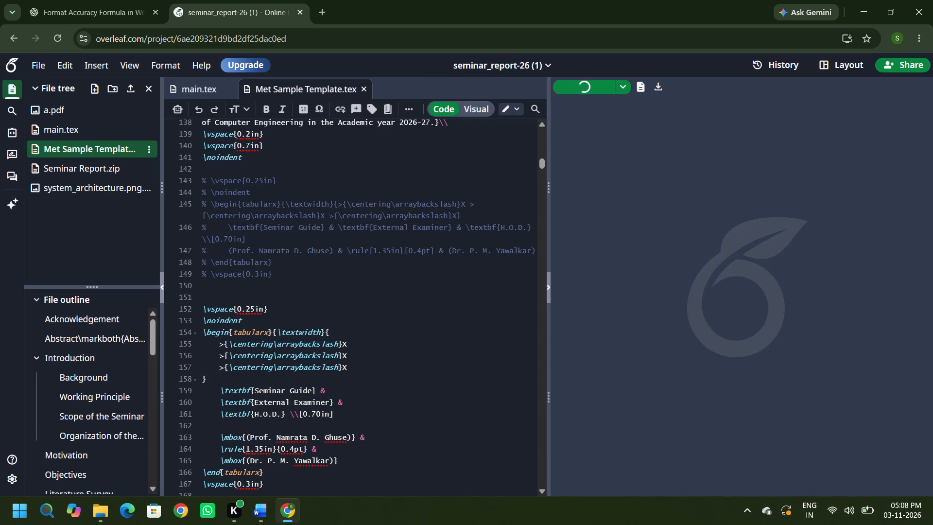
Examine the seminar report's signature table source and the compiled cover and certificate pages.
scroll(245, 240, down, 1)
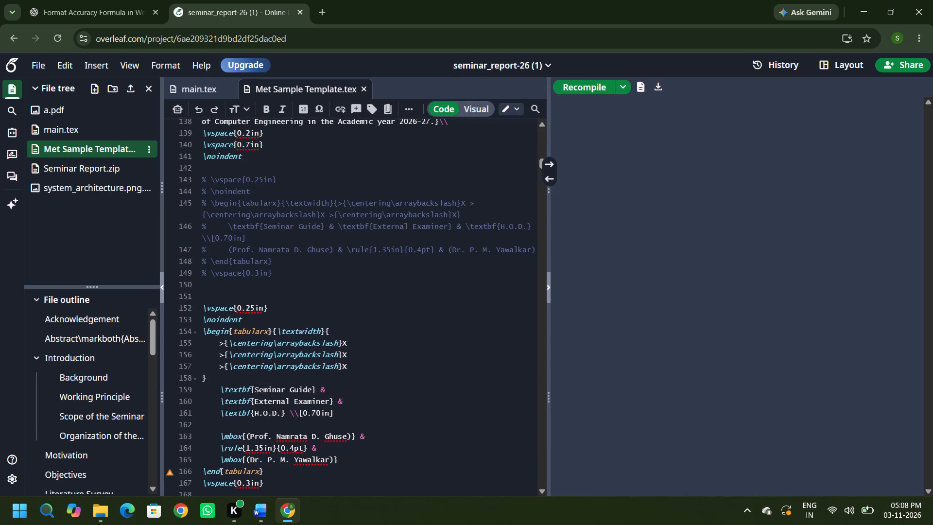
scroll(245, 240, down, 1)
scroll(236, 210, up, 2)
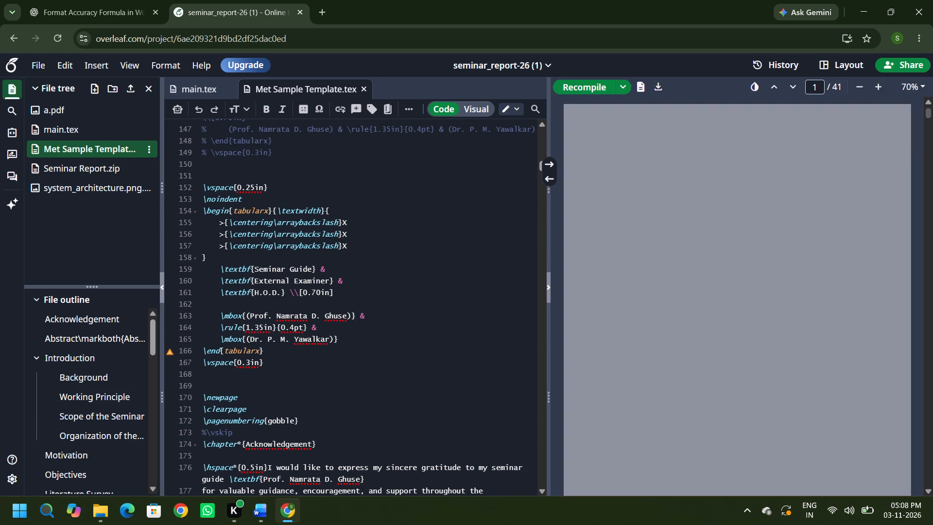
scroll(242, 213, up, 2)
scroll(266, 240, down, 4)
scroll(633, 319, up, 6)
scroll(662, 316, down, 6)
scroll(662, 316, up, 7)
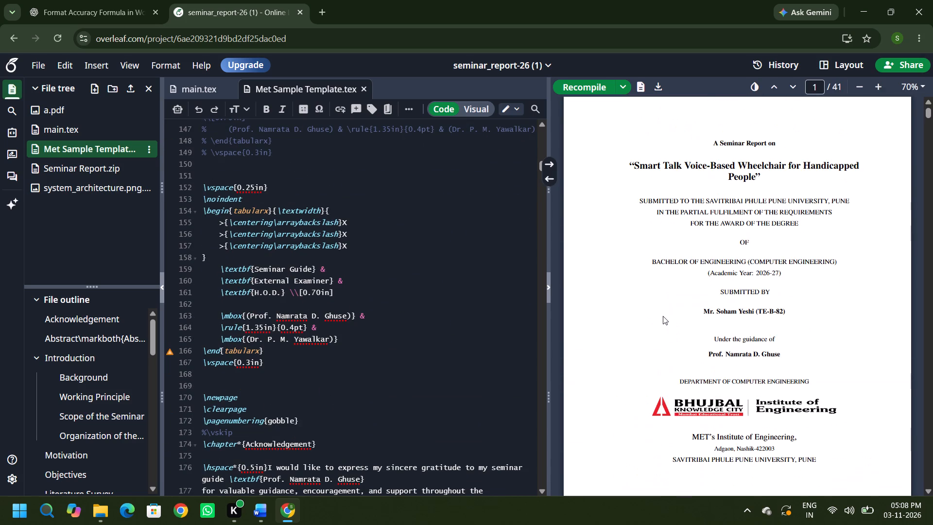
scroll(661, 331, up, 8)
scroll(661, 330, down, 8)
scroll(660, 332, up, 7)
scroll(659, 334, down, 6)
scroll(656, 339, up, 3)
scroll(656, 339, down, 3)
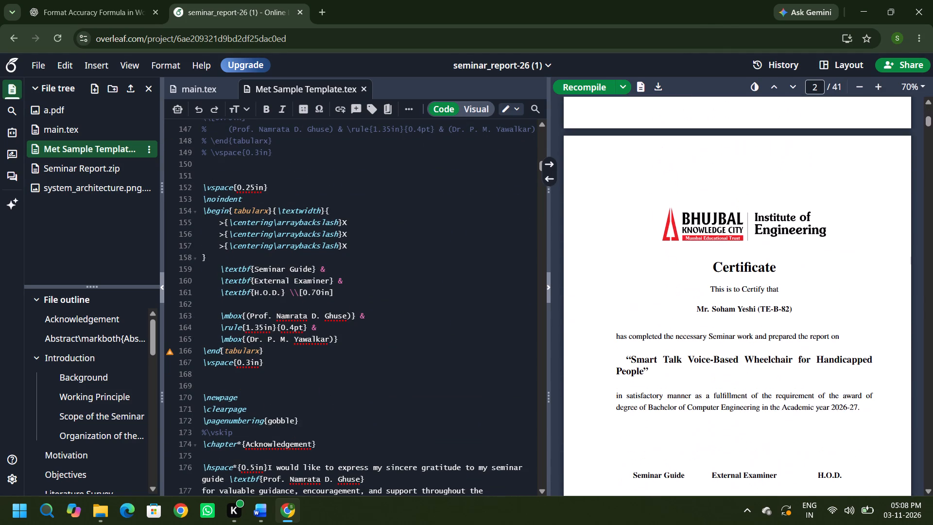
scroll(619, 362, down, 2)
scroll(618, 362, up, 5)
scroll(618, 362, down, 5)
scroll(613, 358, up, 1)
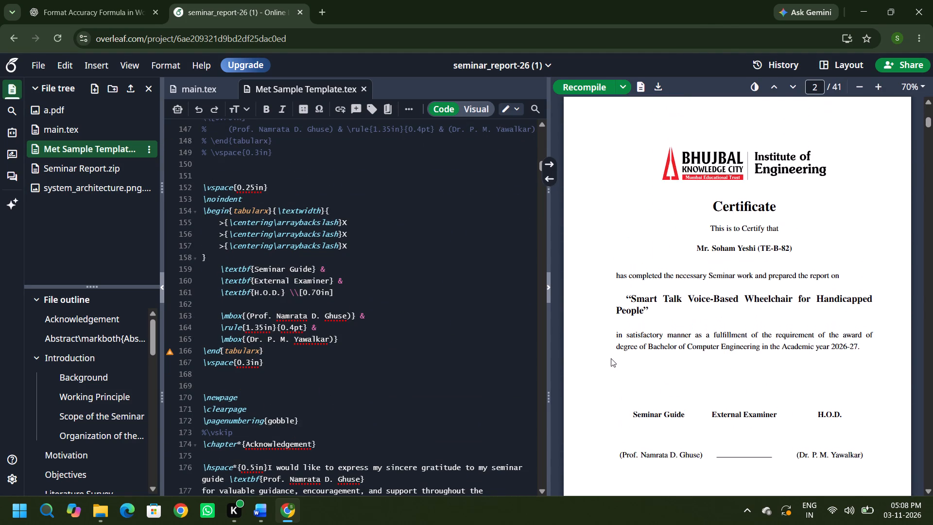
scroll(611, 358, down, 2)
scroll(607, 358, up, 5)
scroll(606, 357, down, 3)
scroll(605, 356, up, 1)
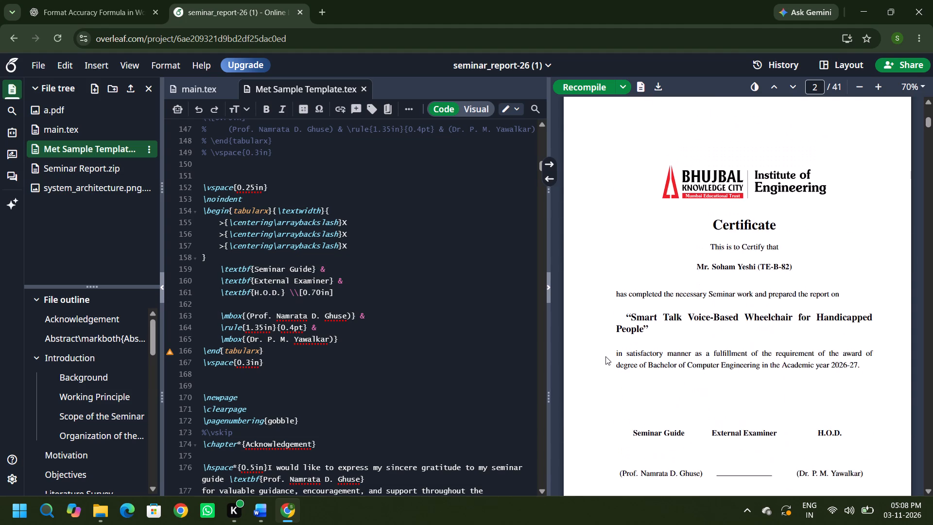
Examine the compiled certificate page's text and signature row, and compare it with the cover page.
scroll(605, 356, down, 3)
scroll(603, 355, up, 2)
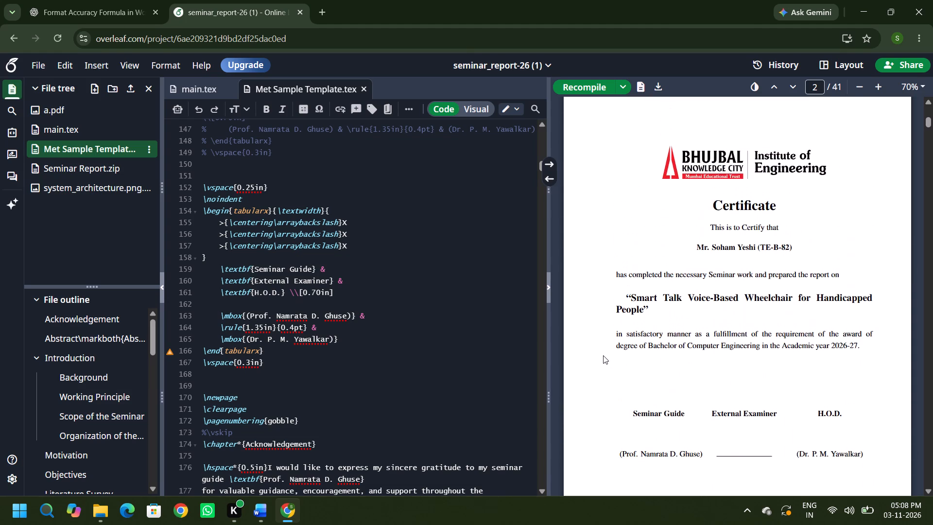
scroll(602, 355, up, 1)
scroll(600, 356, down, 2)
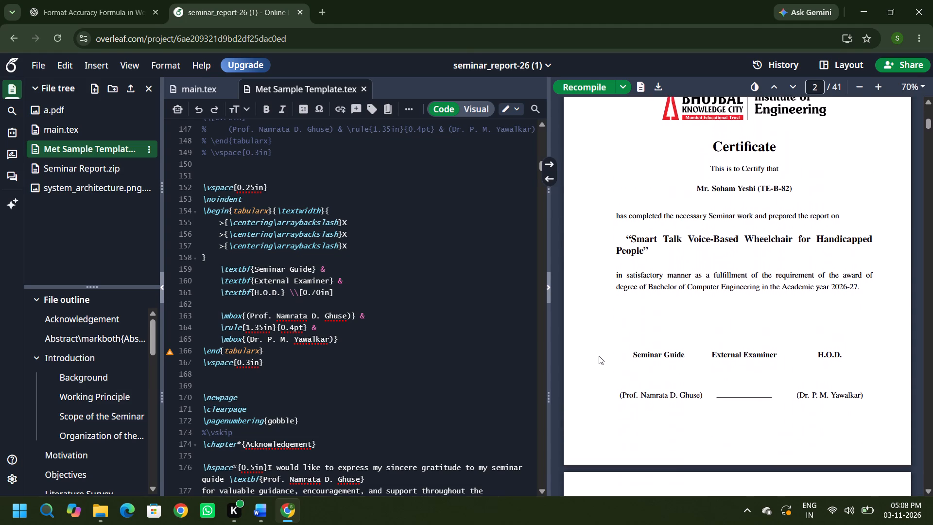
scroll(599, 356, up, 1)
scroll(599, 356, down, 1)
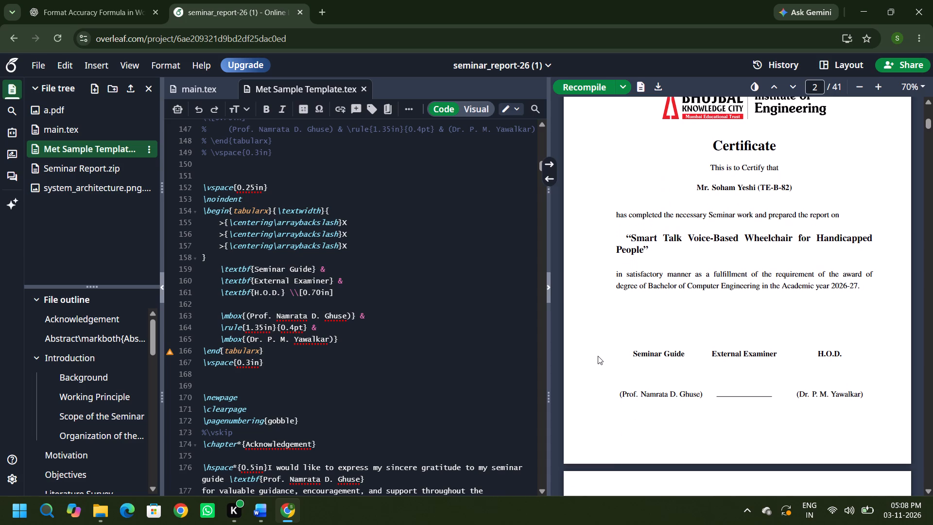
scroll(632, 404, up, 6)
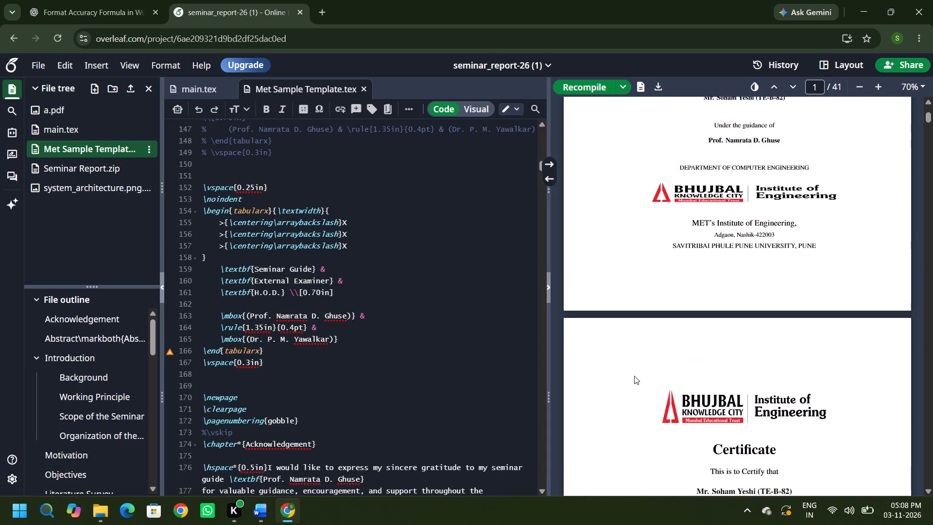
scroll(634, 376, up, 12)
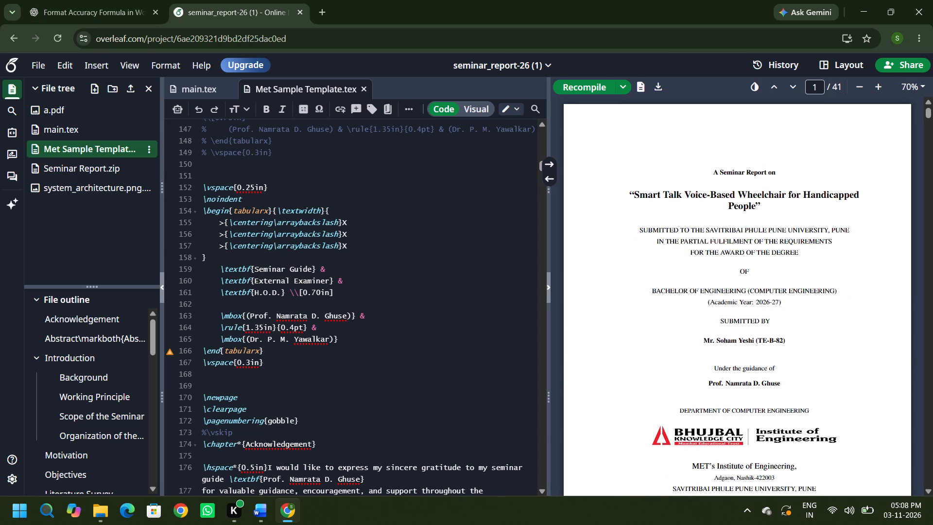
scroll(696, 299, up, 5)
scroll(696, 291, down, 11)
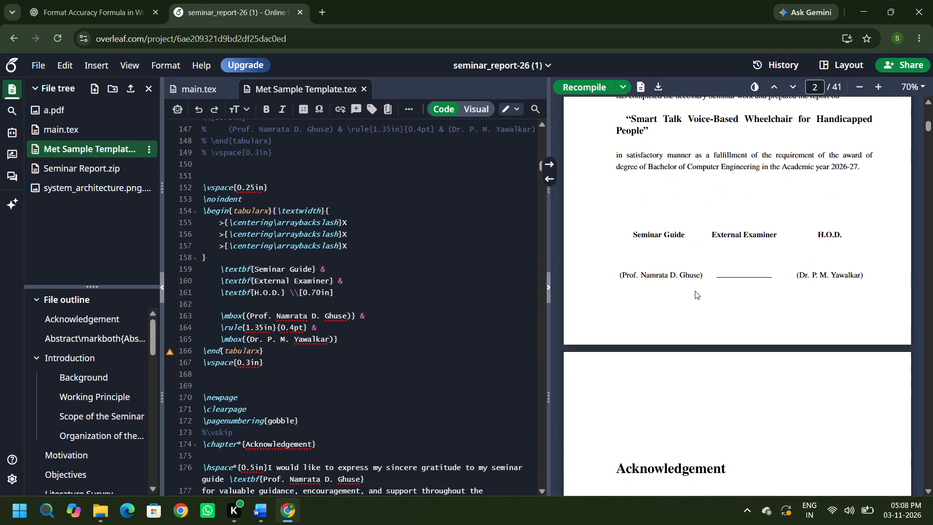
Review the compiled front matter from the Acknowledgement through the Contents, List of Figures and List of Tables.
scroll(694, 290, down, 7)
scroll(691, 295, up, 4)
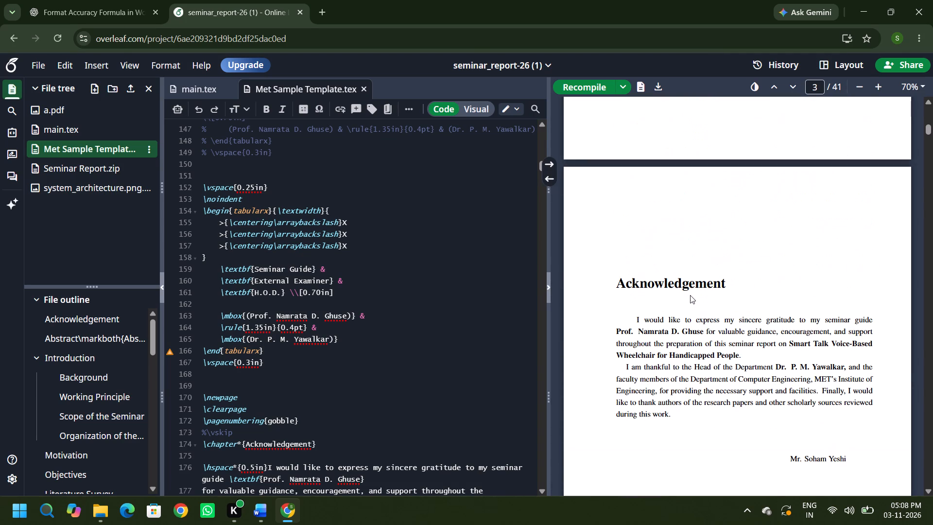
scroll(688, 297, down, 18)
scroll(680, 295, down, 12)
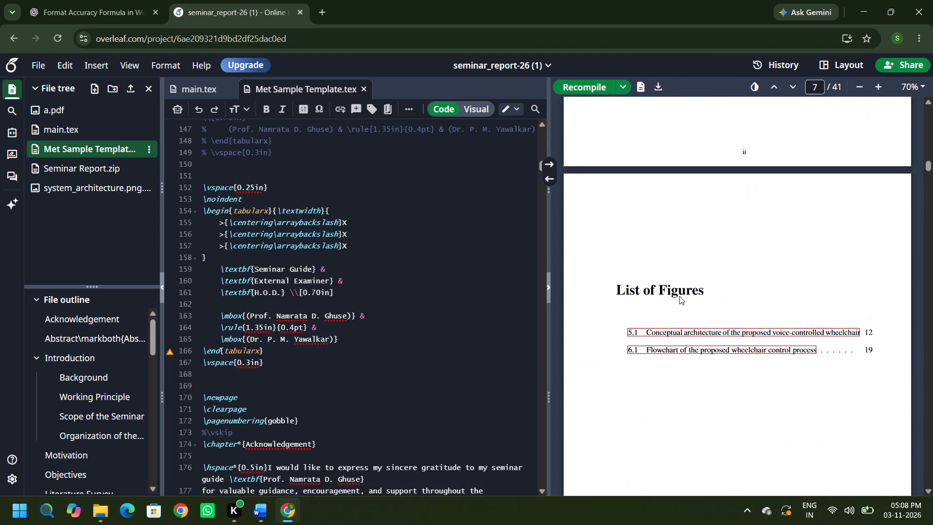
scroll(679, 296, down, 6)
scroll(679, 296, up, 6)
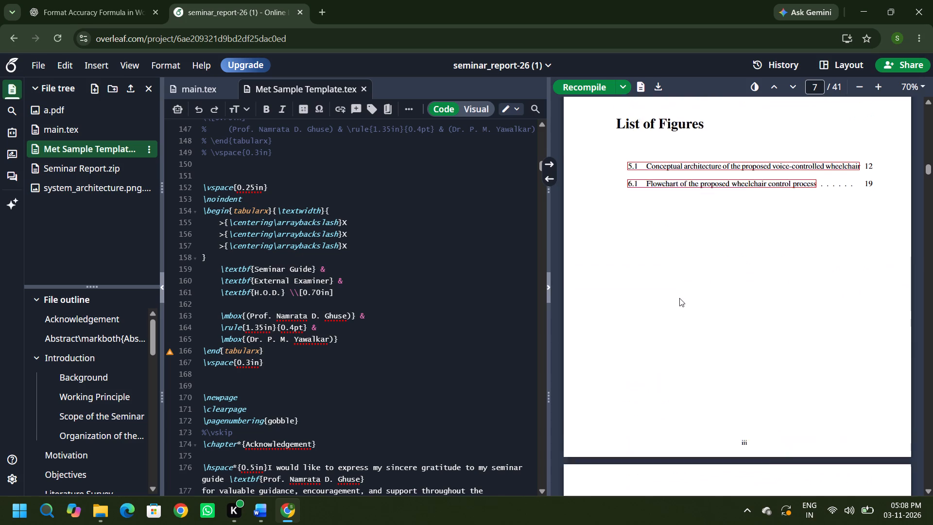
scroll(679, 298, up, 14)
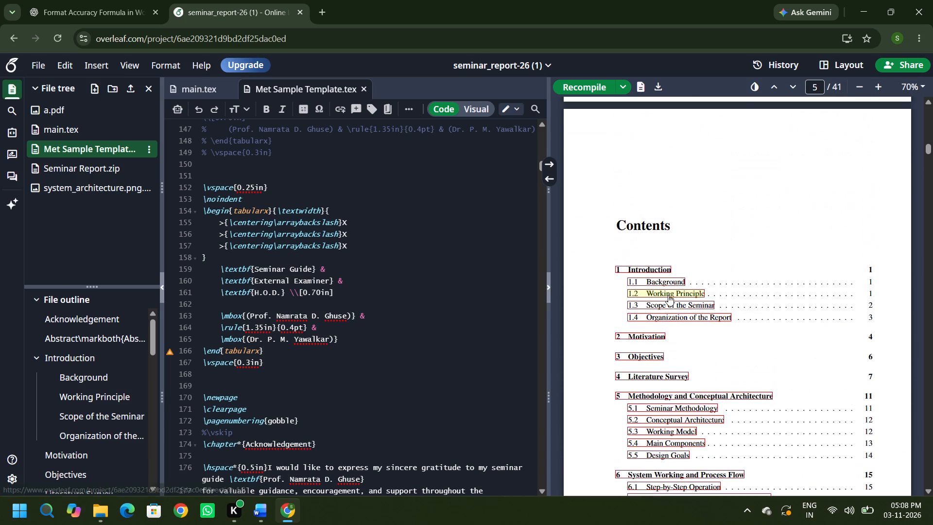
scroll(668, 295, down, 15)
scroll(668, 294, down, 7)
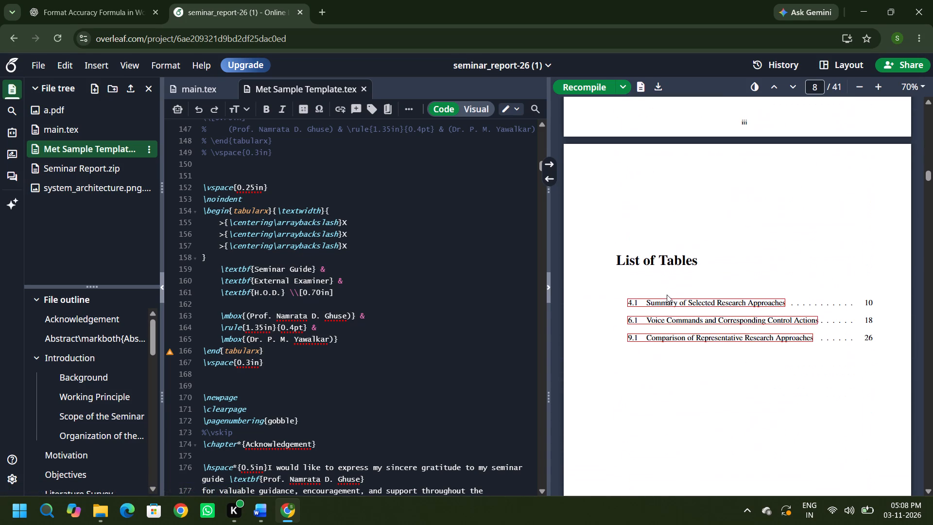
scroll(666, 297, down, 7)
Examine the compiled Chapter 1 Introduction pages, covering Background and Working Principle, and the List of Tables page before them.
scroll(659, 291, down, 6)
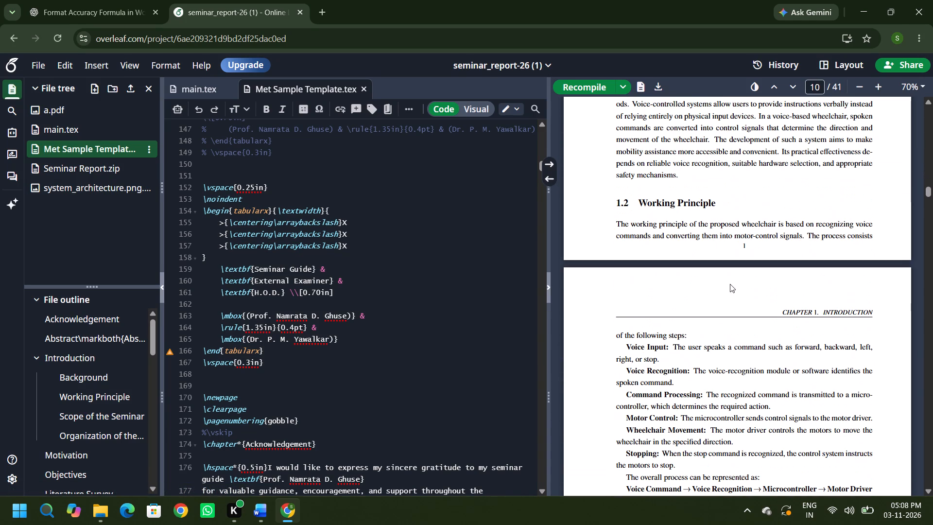
scroll(776, 311, up, 4)
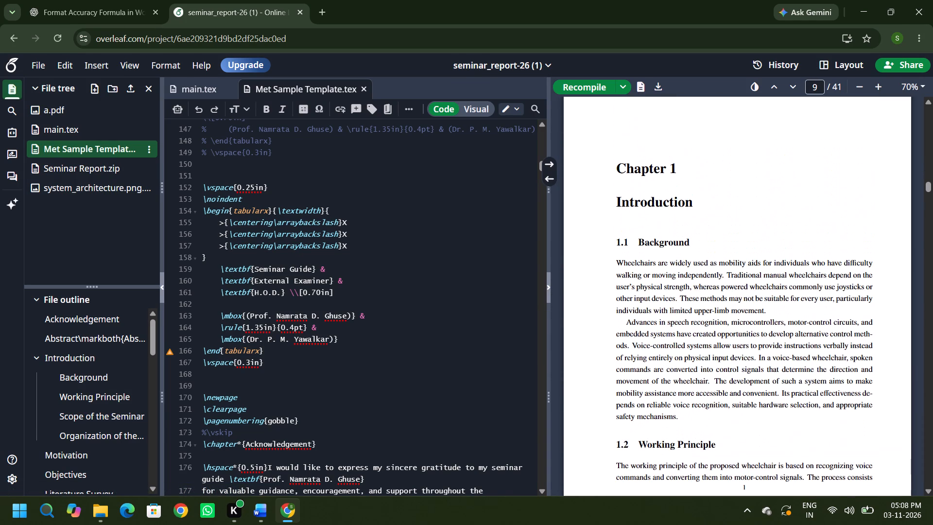
scroll(713, 302, down, 2)
scroll(672, 306, up, 1)
scroll(671, 307, down, 2)
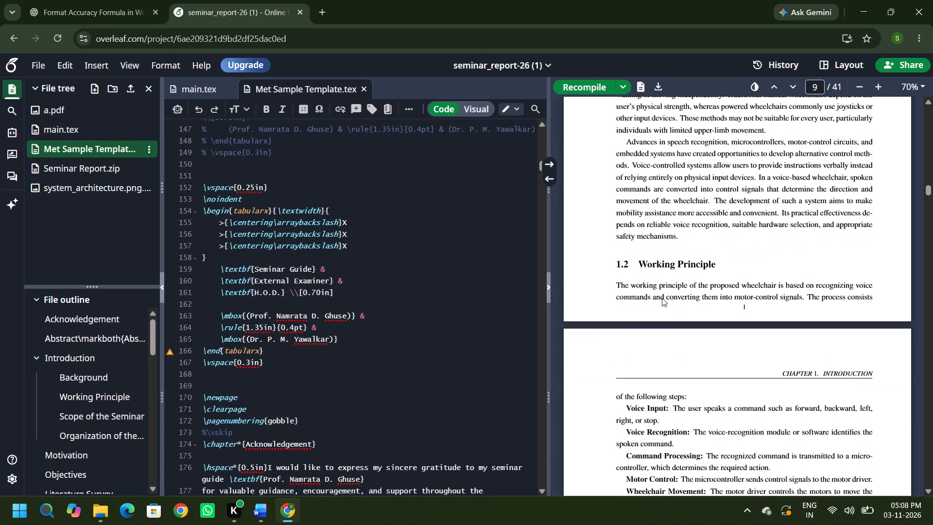
scroll(662, 298, down, 2)
scroll(661, 297, up, 9)
scroll(653, 333, down, 3)
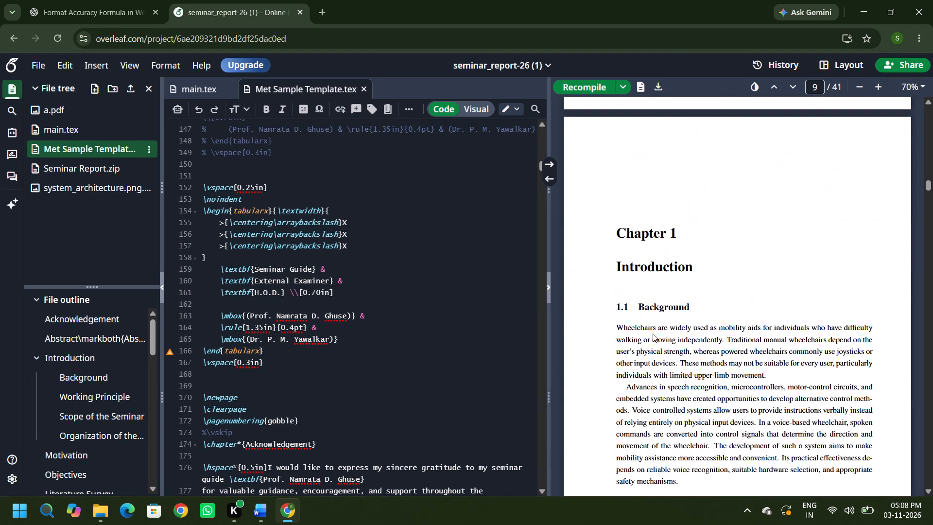
scroll(653, 333, down, 3)
scroll(652, 320, up, 9)
scroll(652, 314, down, 1)
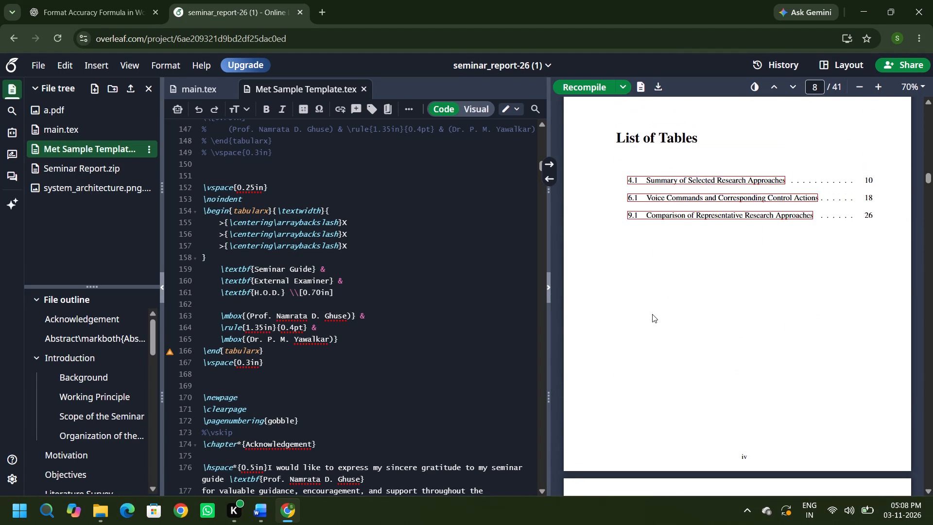
scroll(652, 314, down, 5)
scroll(536, 351, up, 1)
scroll(378, 385, down, 2)
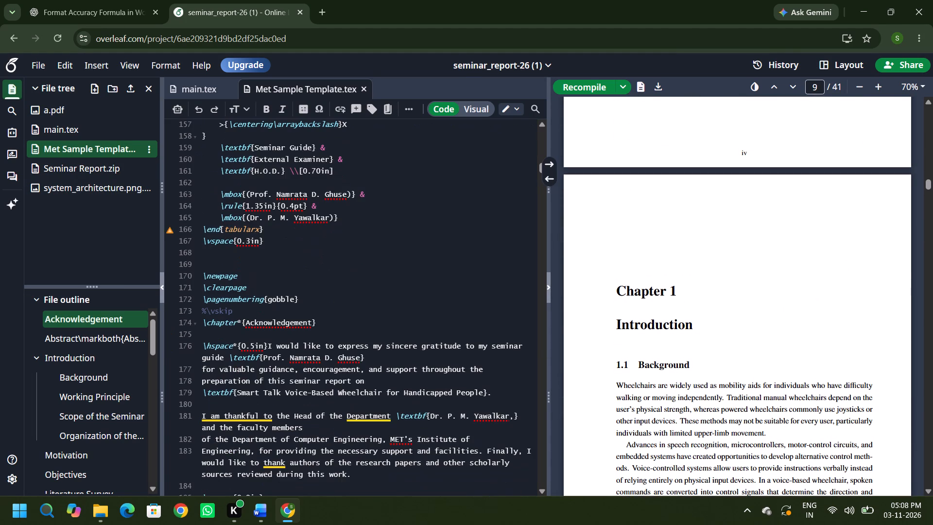
Examine the LaTeX source of the certificate's signature table and the Acknowledgement chapter in Met Sample Template.tex.
click(377, 375)
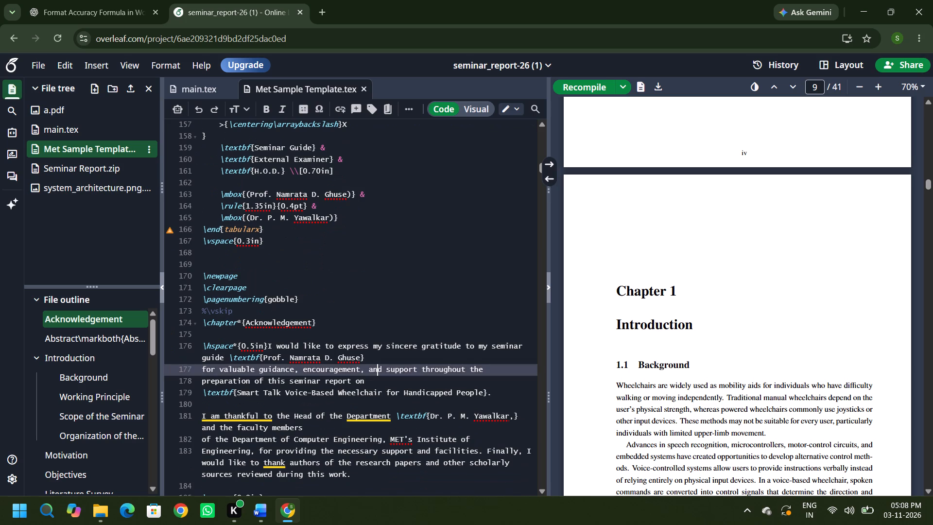
scroll(367, 377, down, 2)
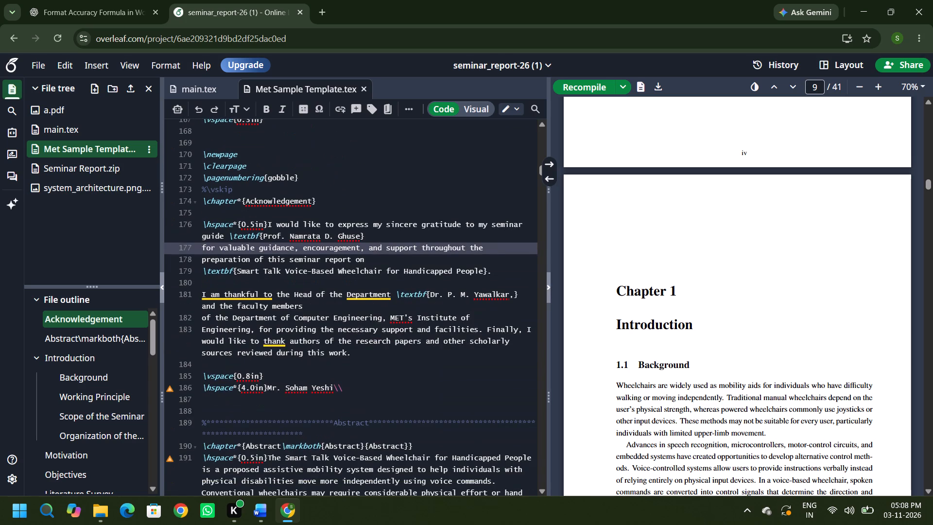
scroll(364, 470, down, 2)
scroll(291, 429, up, 5)
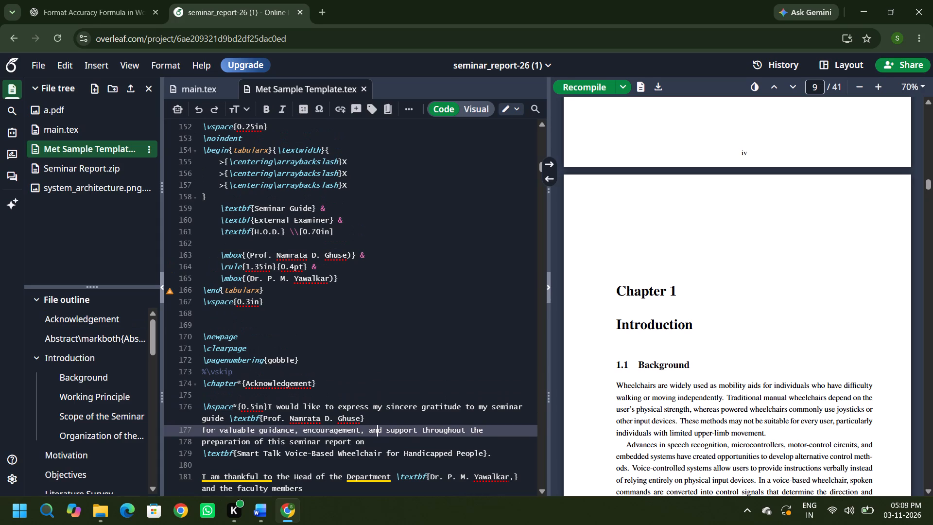
scroll(174, 251, up, 2)
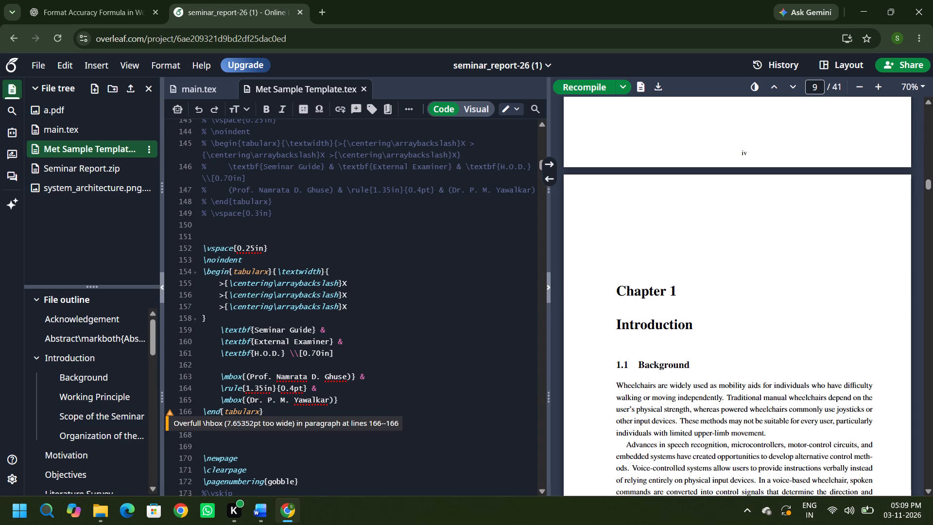
scroll(434, 327, down, 3)
click(350, 337)
scroll(354, 319, up, 3)
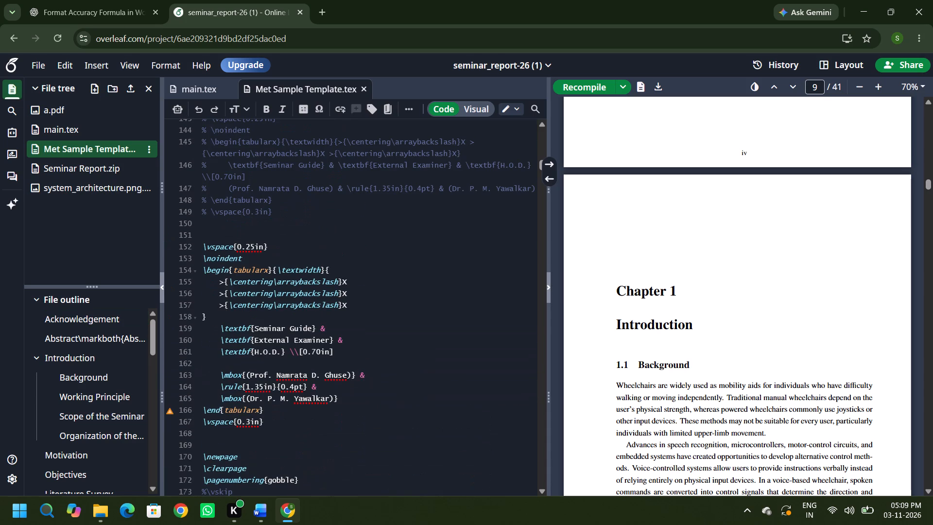
scroll(384, 310, down, 3)
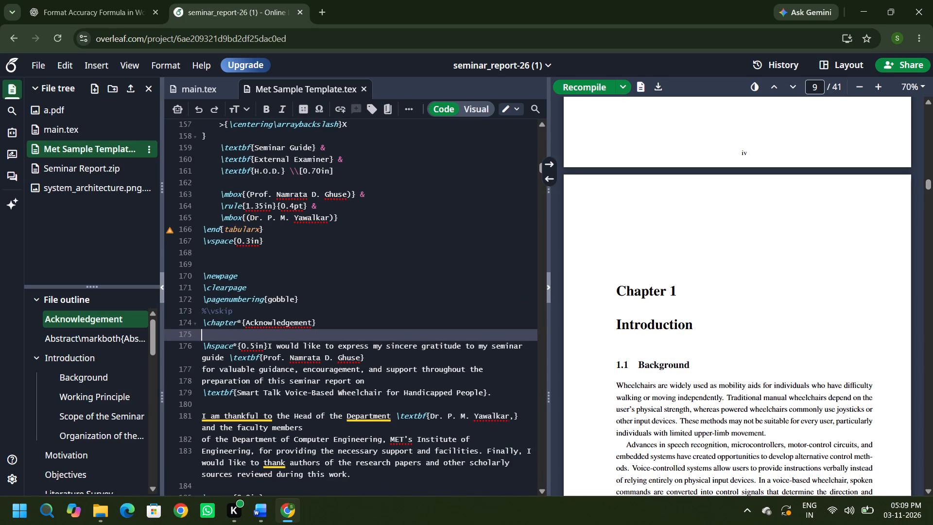
scroll(664, 337, down, 1)
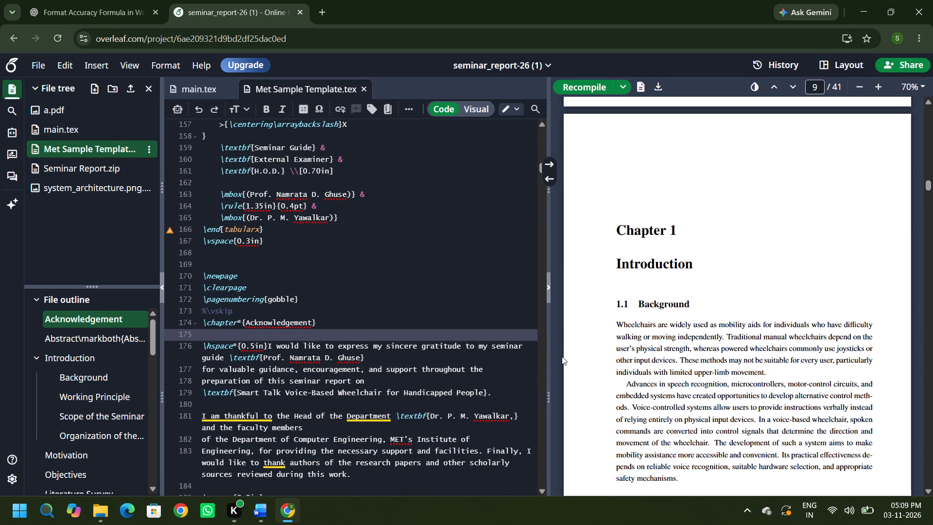
scroll(549, 365, up, 3)
scroll(366, 379, up, 2)
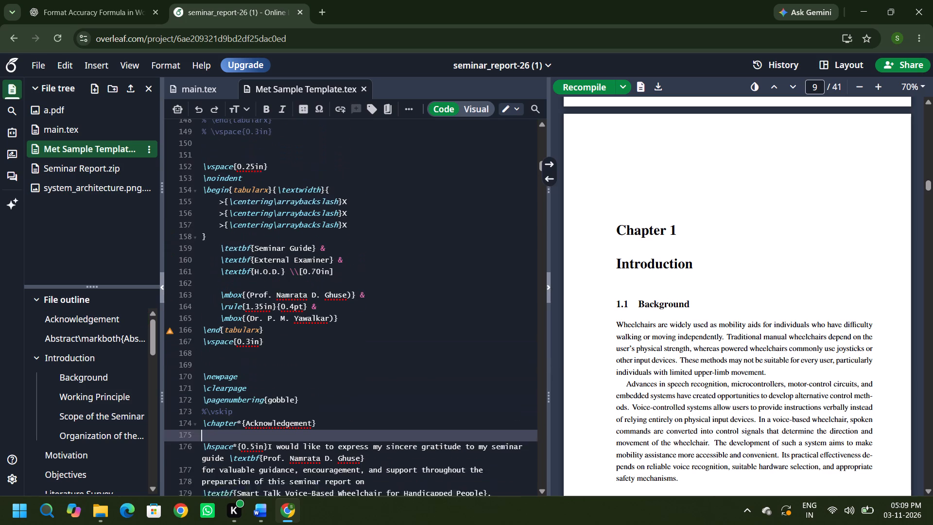
scroll(363, 370, down, 2)
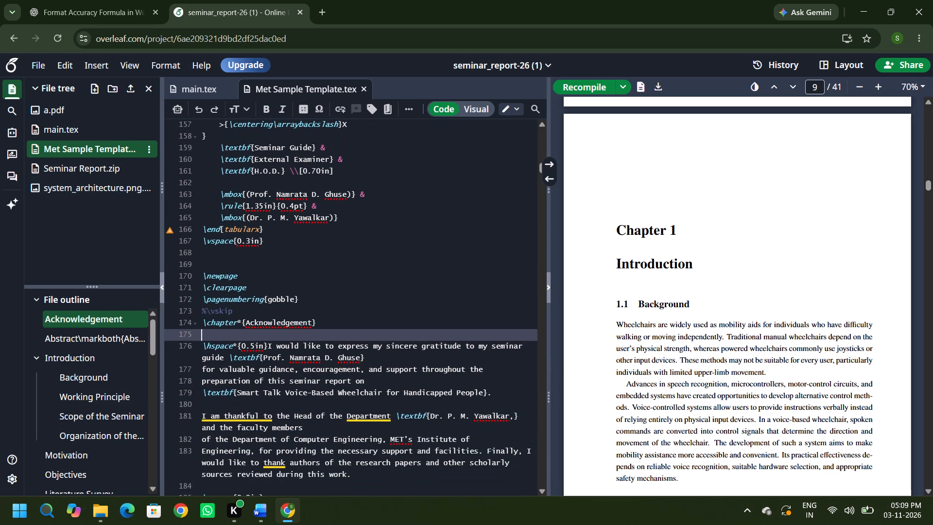
scroll(363, 370, down, 2)
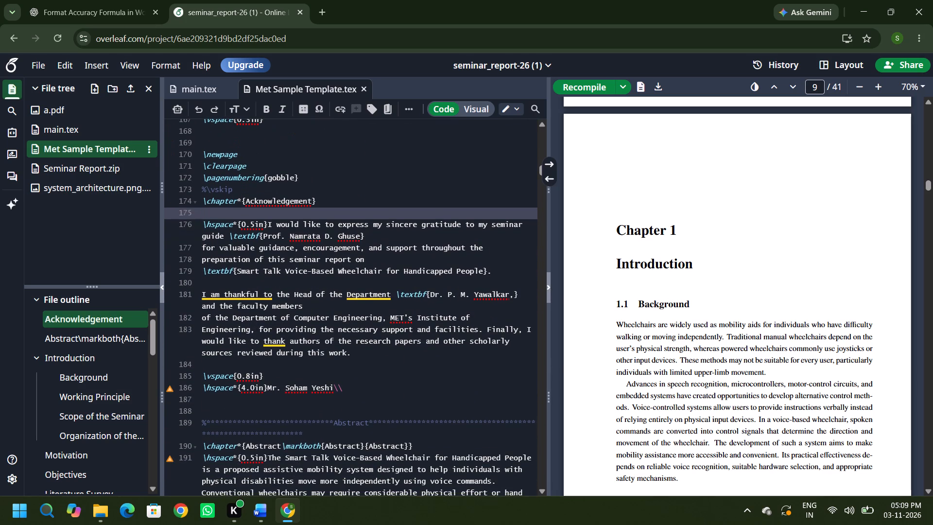
scroll(363, 372, up, 1)
scroll(363, 372, down, 2)
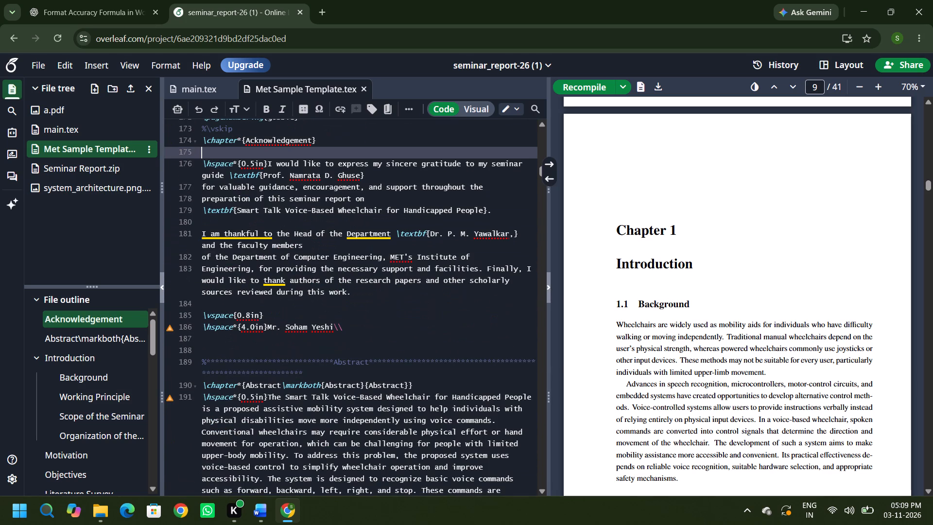
scroll(363, 374, up, 3)
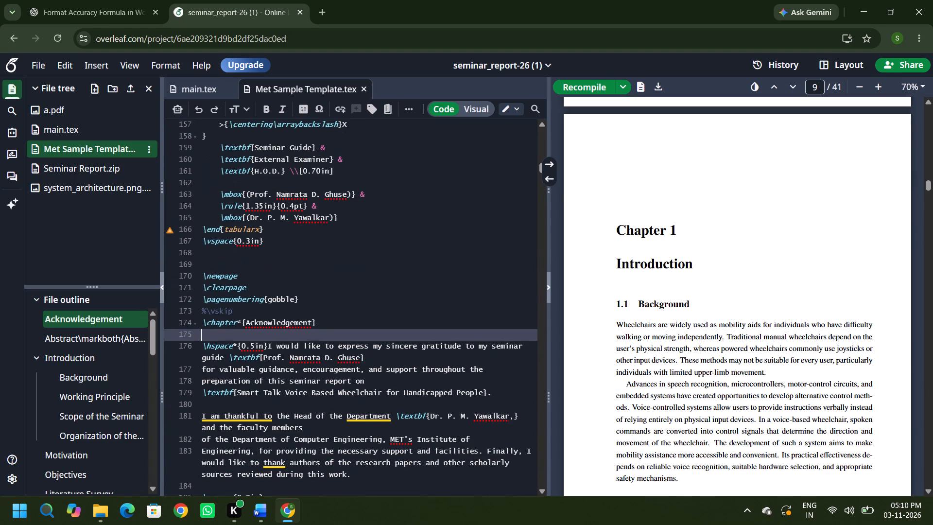
Examine the Abstract source and the commented-out and active table of contents, figure list and table list commands below it.
scroll(362, 375, down, 1)
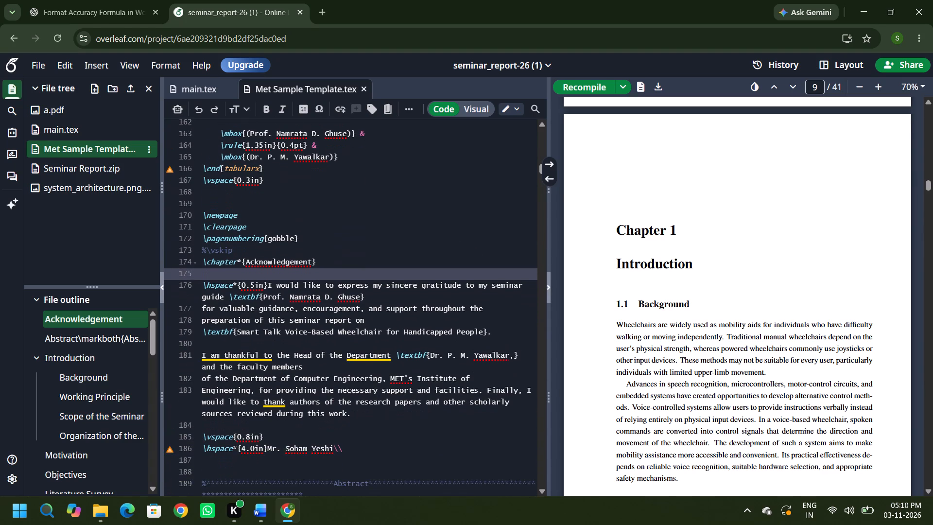
scroll(362, 375, down, 3)
click(361, 377)
scroll(361, 379, down, 2)
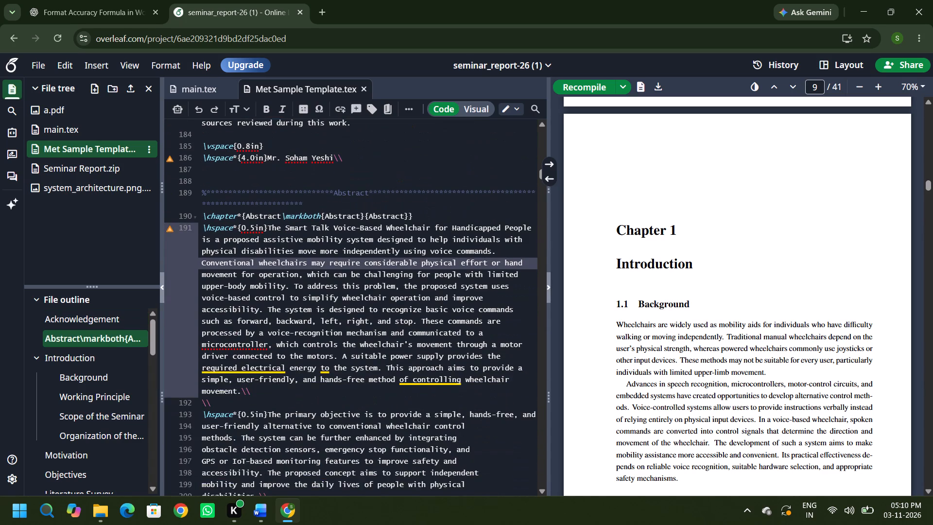
click(361, 379)
click(360, 399)
scroll(359, 402, down, 2)
click(359, 402)
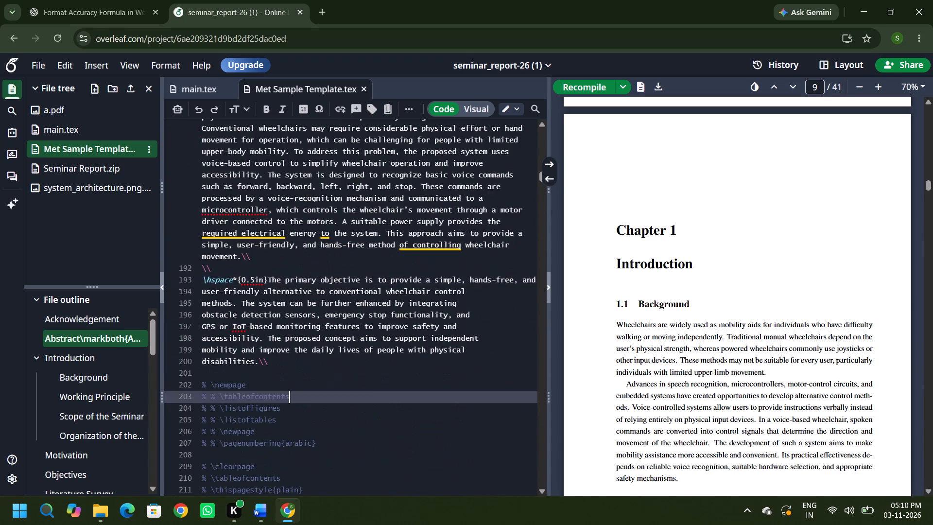
scroll(356, 409, down, 3)
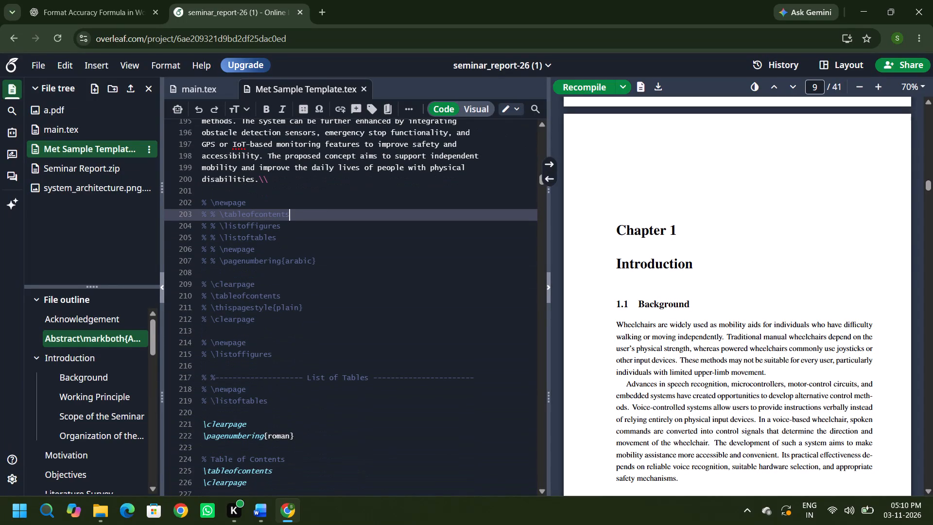
scroll(356, 409, down, 1)
scroll(356, 409, up, 2)
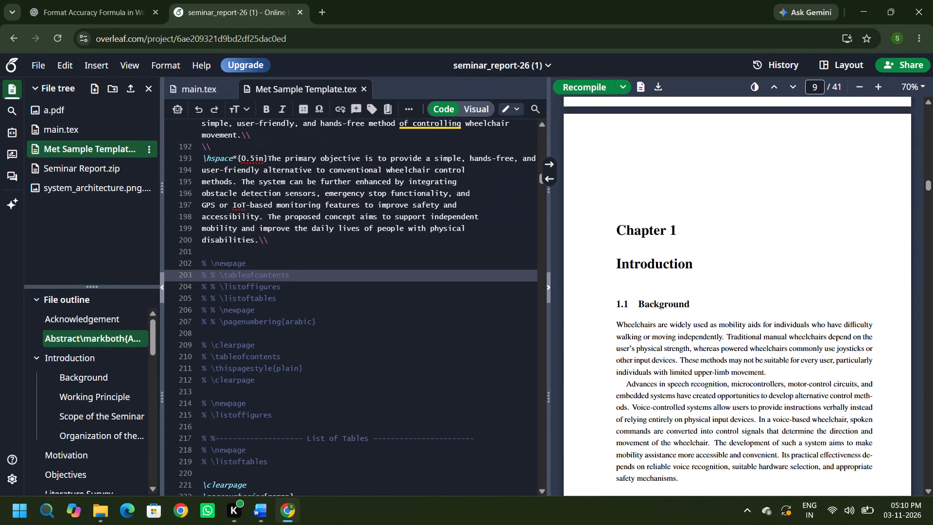
scroll(356, 409, down, 1)
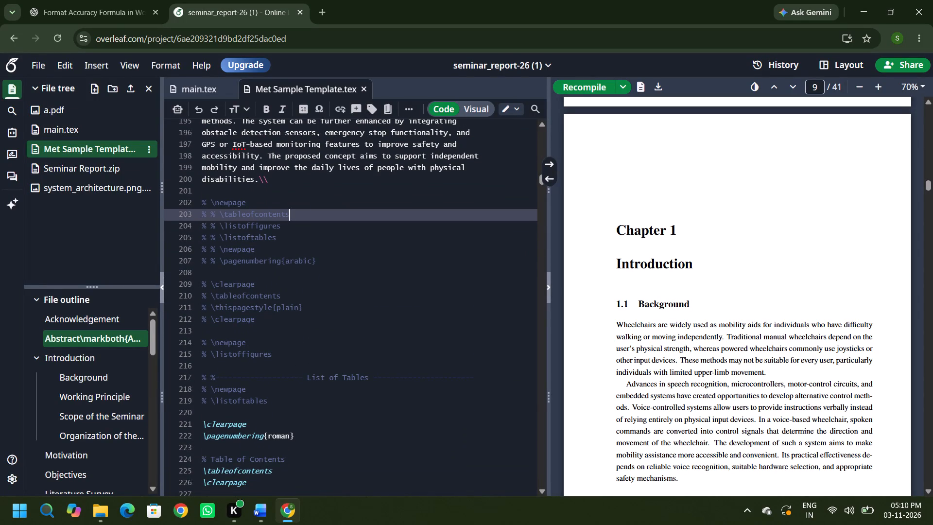
Examine the LaTeX source from the table of contents, figure and table list commands through the Introduction chapter's Background section.
click(343, 405)
scroll(342, 439, down, 1)
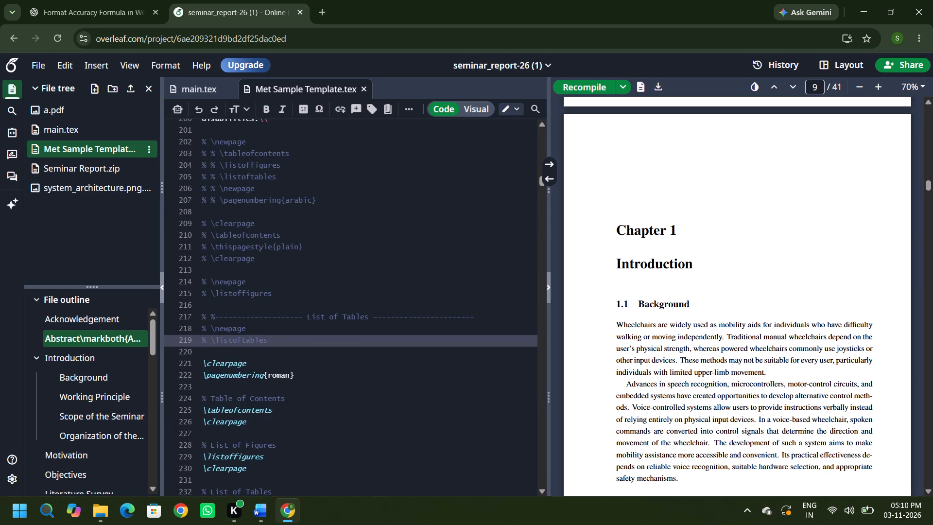
scroll(333, 446, down, 2)
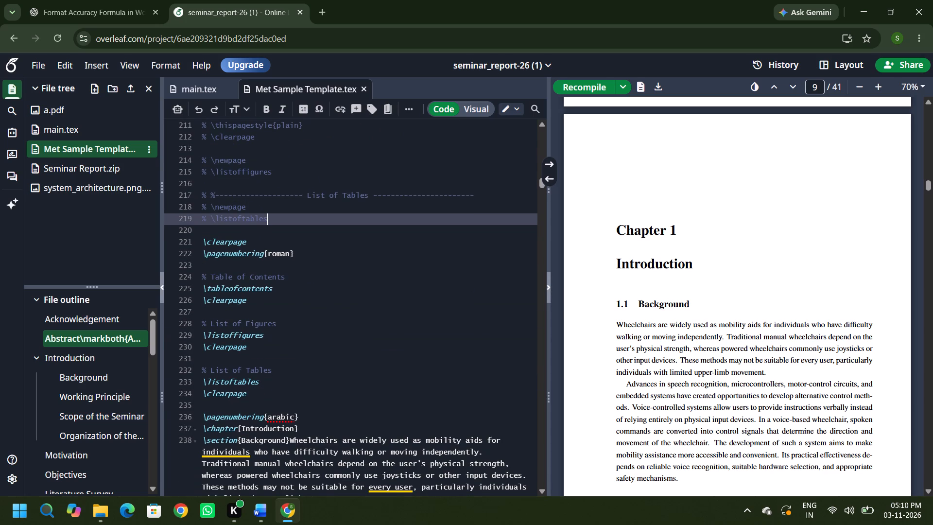
scroll(330, 446, down, 2)
click(350, 430)
scroll(349, 429, down, 1)
click(349, 429)
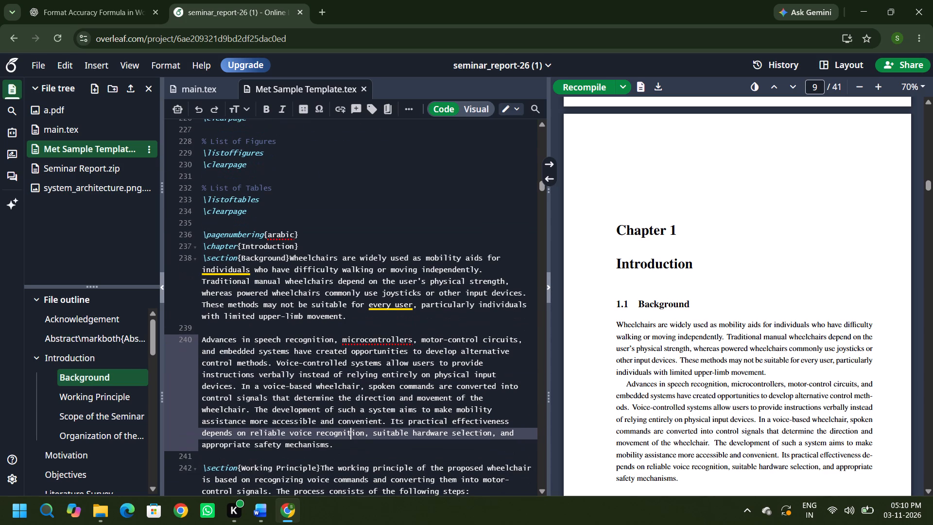
scroll(365, 447, down, 1)
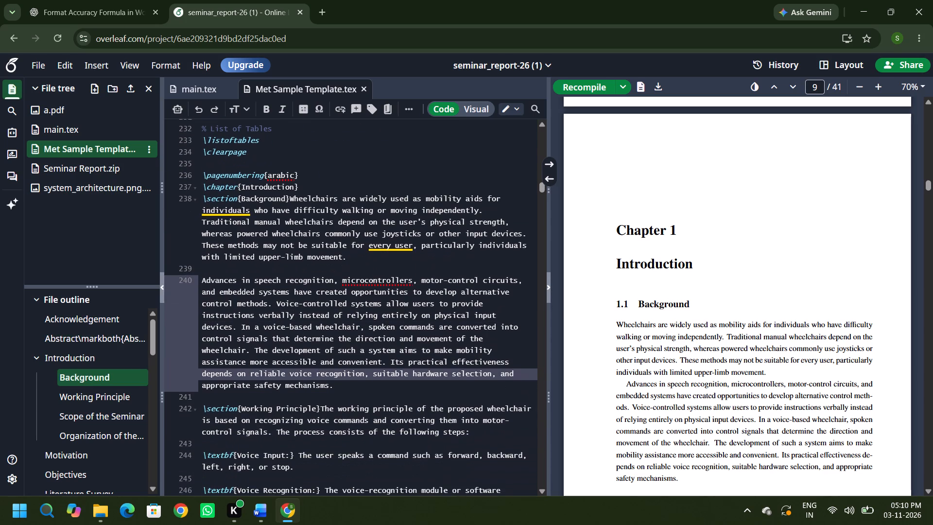
Review the compiled pages from Chapter 1 Introduction through Motivation and Objectives to the start of Chapter 4 Literature Survey.
scroll(745, 410, up, 3)
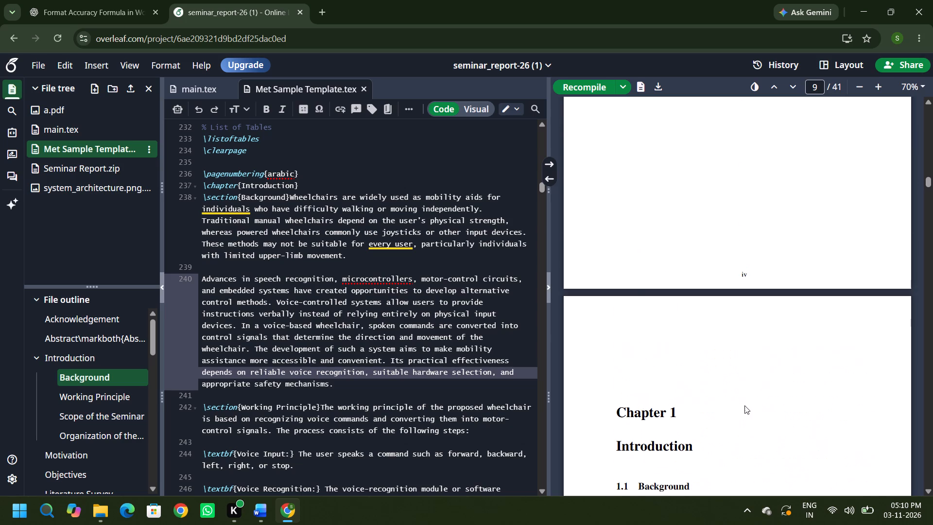
scroll(744, 405, down, 10)
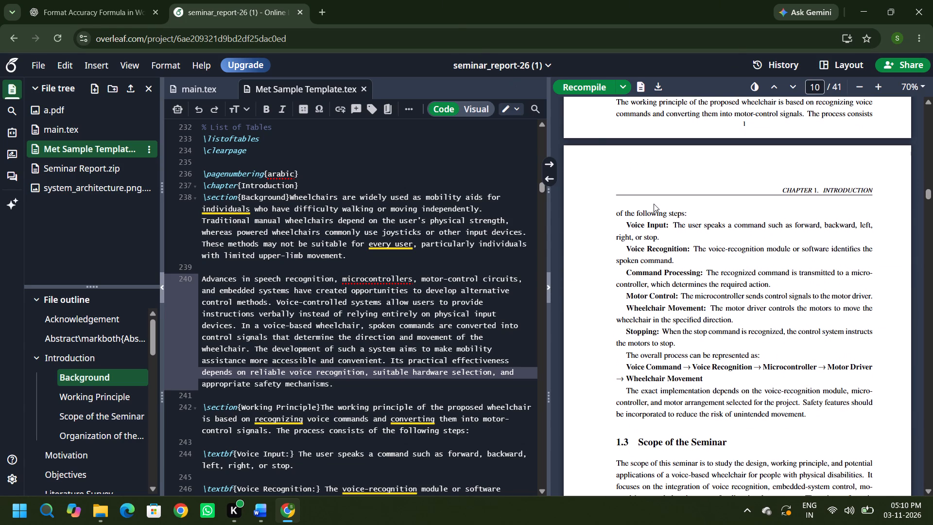
scroll(654, 204, up, 6)
scroll(645, 222, down, 12)
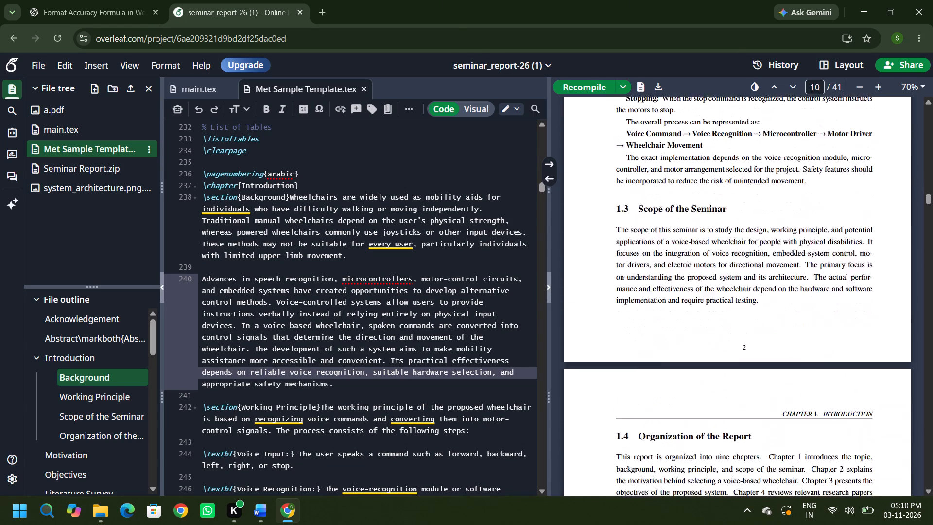
scroll(641, 233, down, 10)
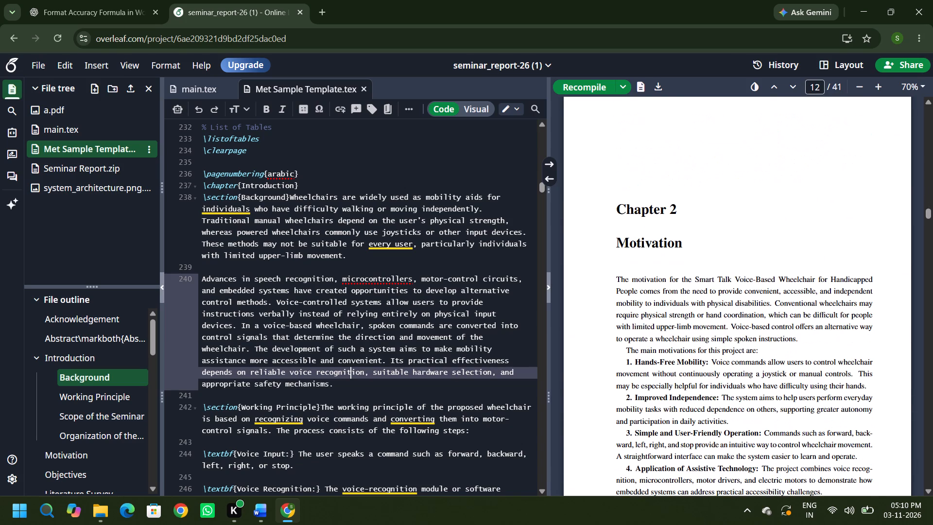
scroll(643, 240, down, 11)
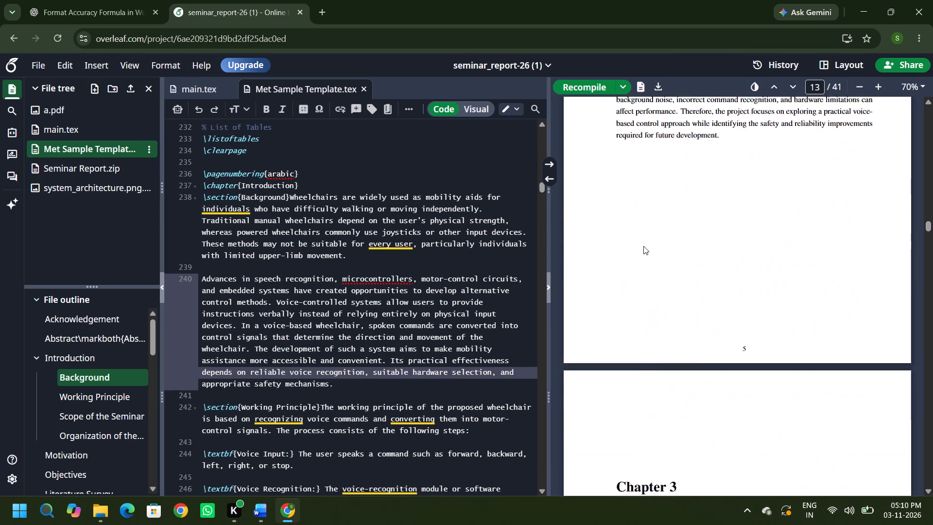
scroll(642, 247, down, 12)
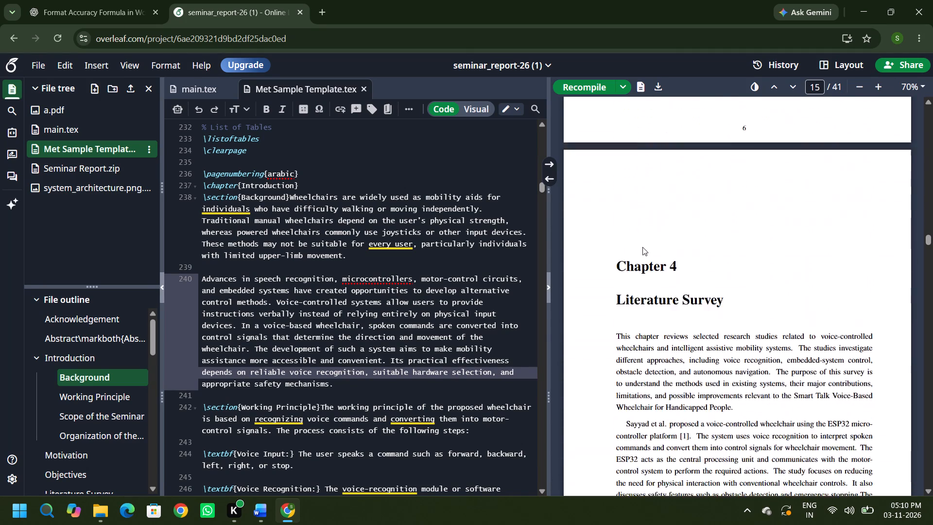
scroll(642, 246, down, 6)
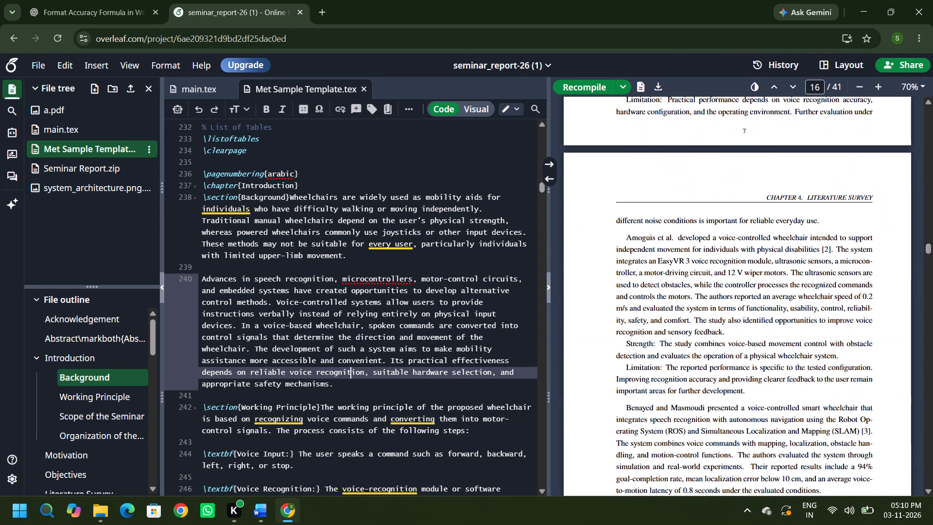
Recheck the compiled Literature Survey, Objectives and Motivation pages, and examine the source from Working Principle to the Motivation chapter.
scroll(642, 247, up, 3)
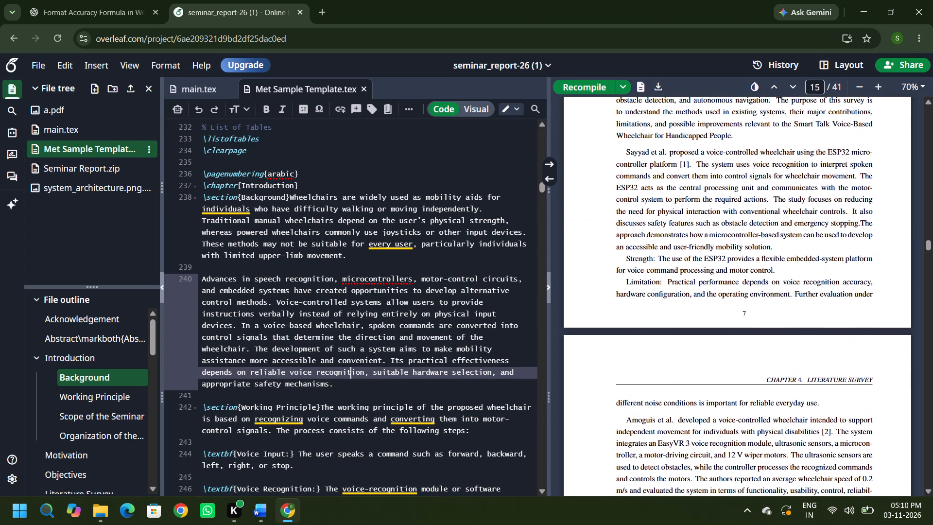
scroll(642, 247, up, 14)
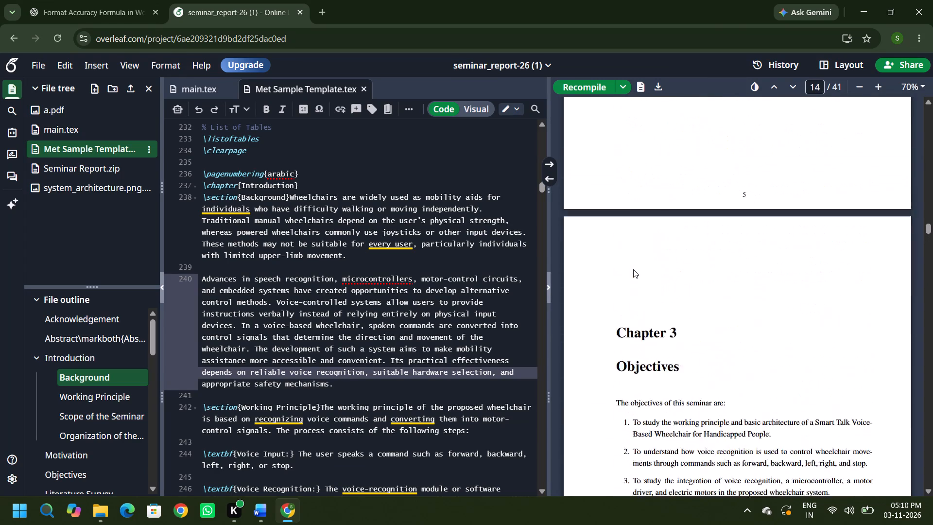
scroll(633, 269, up, 4)
scroll(464, 302, down, 4)
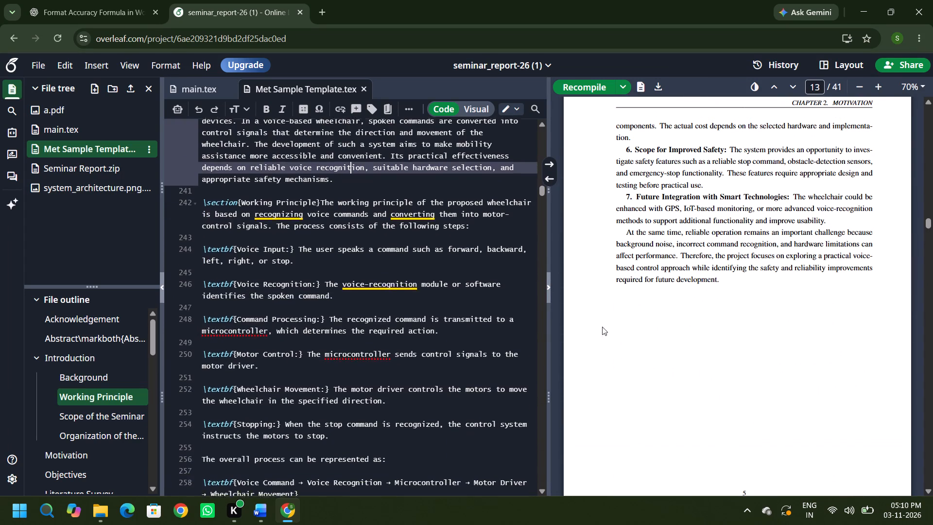
scroll(771, 309, down, 11)
scroll(529, 359, down, 1)
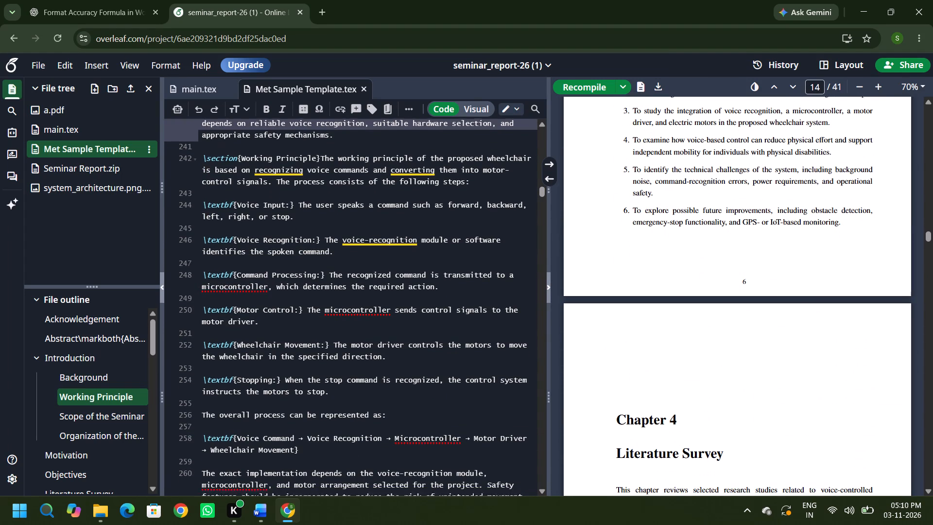
scroll(513, 366, down, 8)
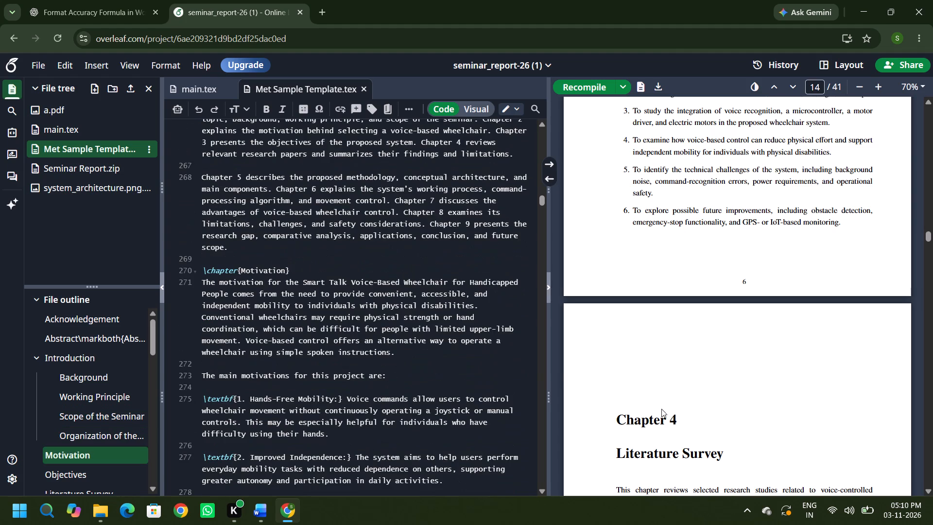
Examine the compiled Literature Survey pages covering the Sayyad, Amoguis, and Benayed and Masmoudi studies.
scroll(698, 416, down, 11)
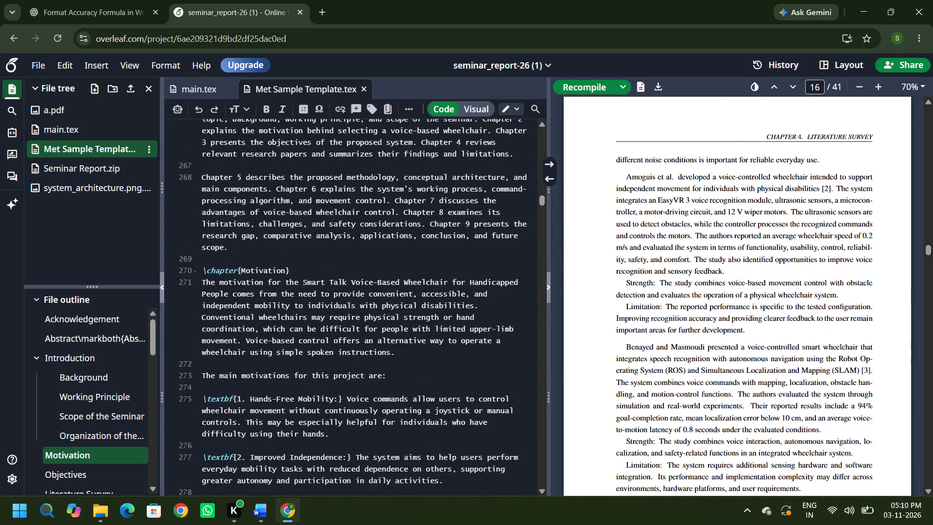
scroll(630, 418, up, 1)
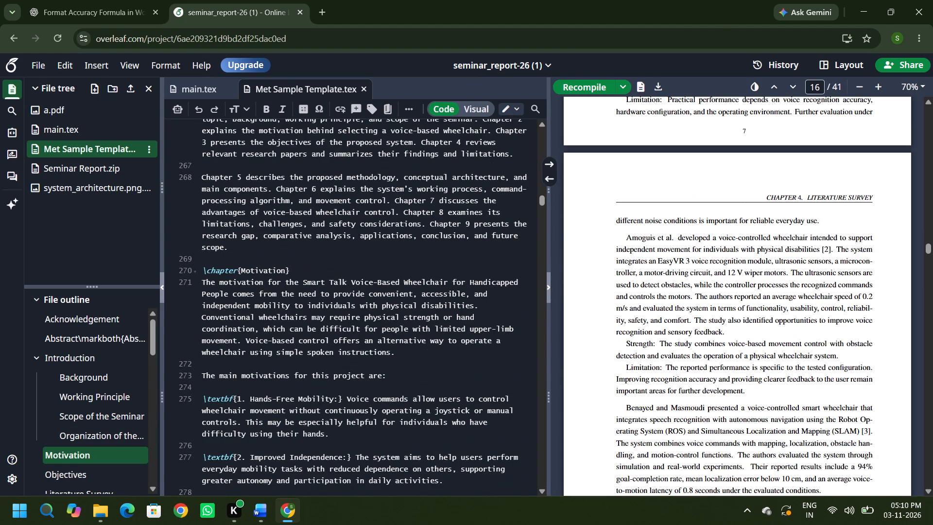
scroll(731, 317, up, 2)
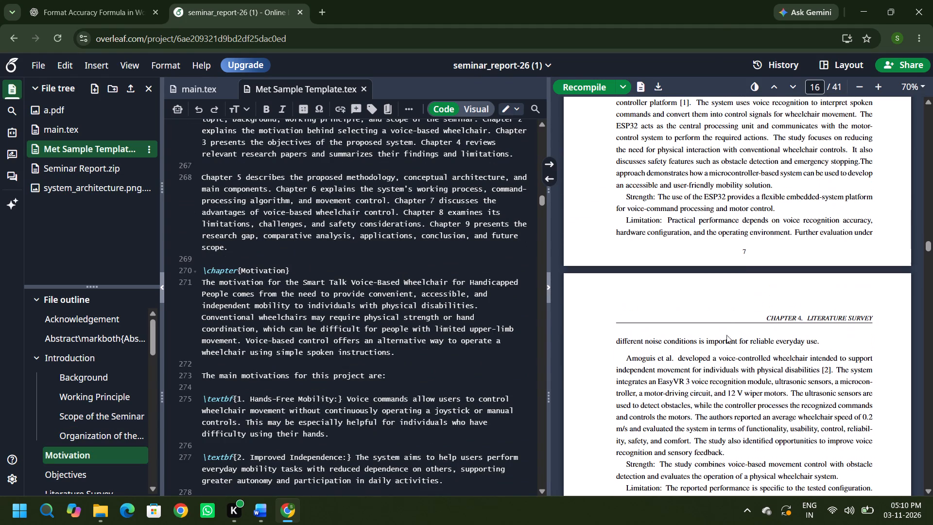
scroll(621, 343, down, 1)
scroll(452, 328, down, 1)
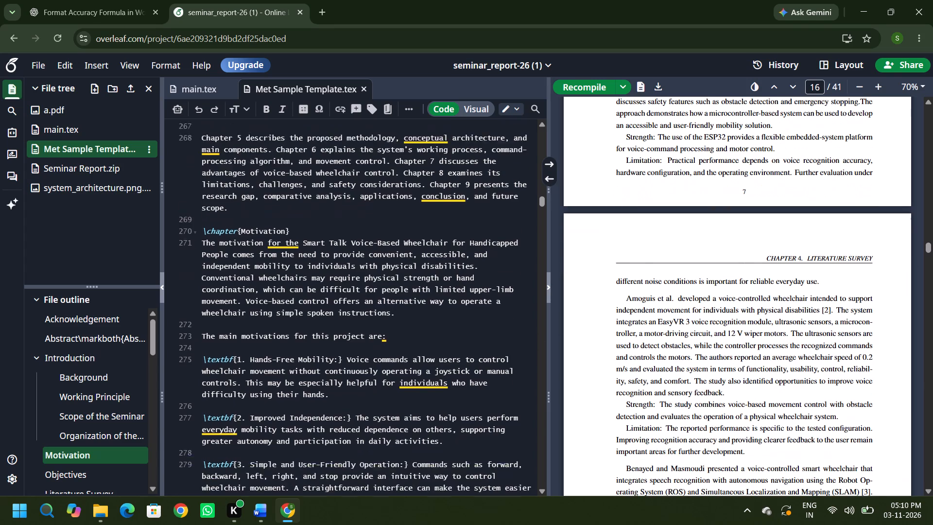
Examine the source of the Motivation and Objectives chapters up to the Literature Survey heading, alongside the compiled Literature Survey page.
scroll(452, 328, down, 5)
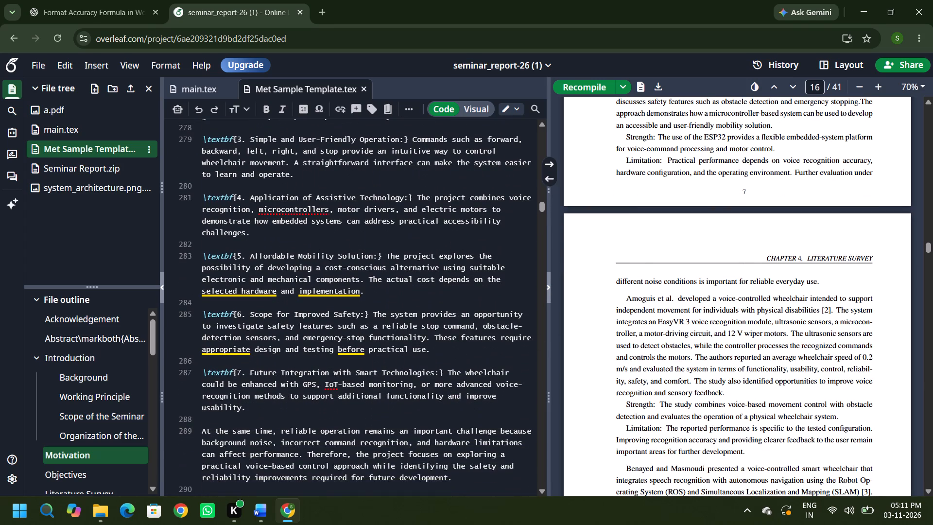
scroll(434, 330, down, 6)
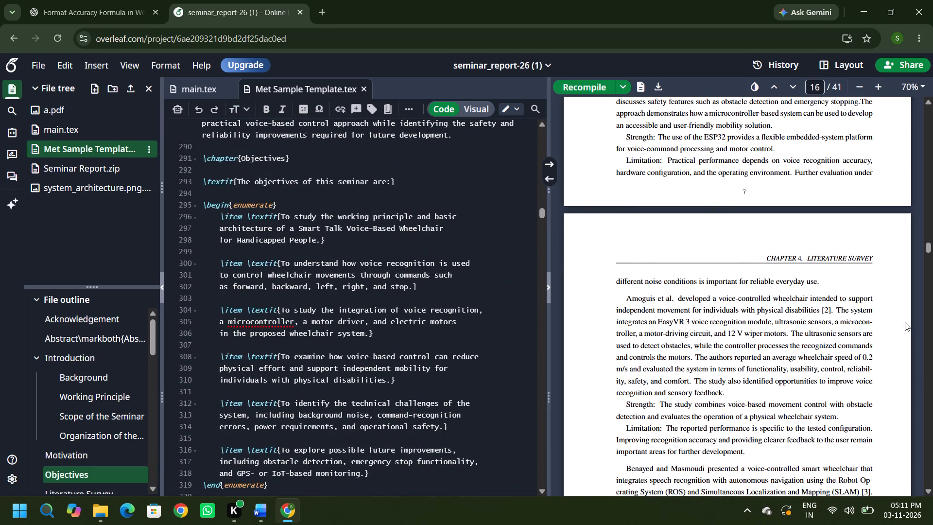
scroll(738, 327, down, 3)
scroll(735, 332, up, 2)
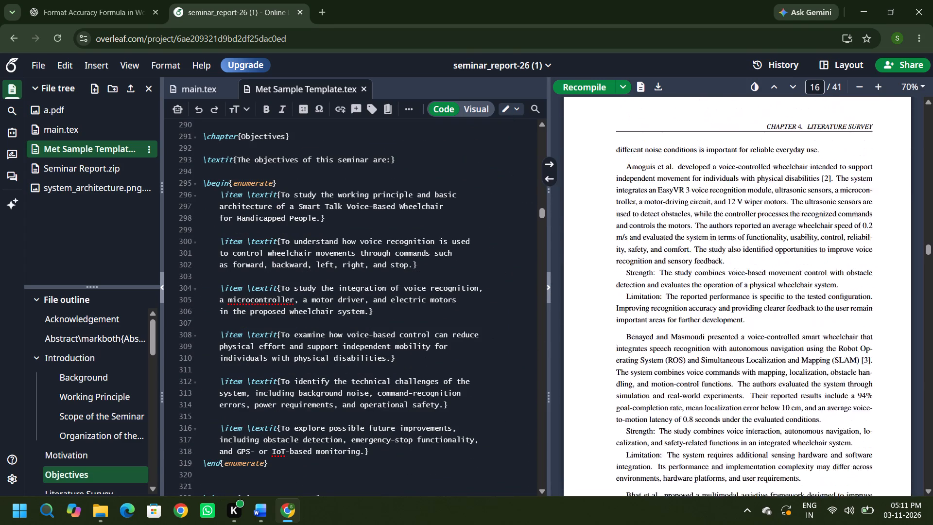
scroll(732, 323, up, 4)
scroll(729, 325, down, 5)
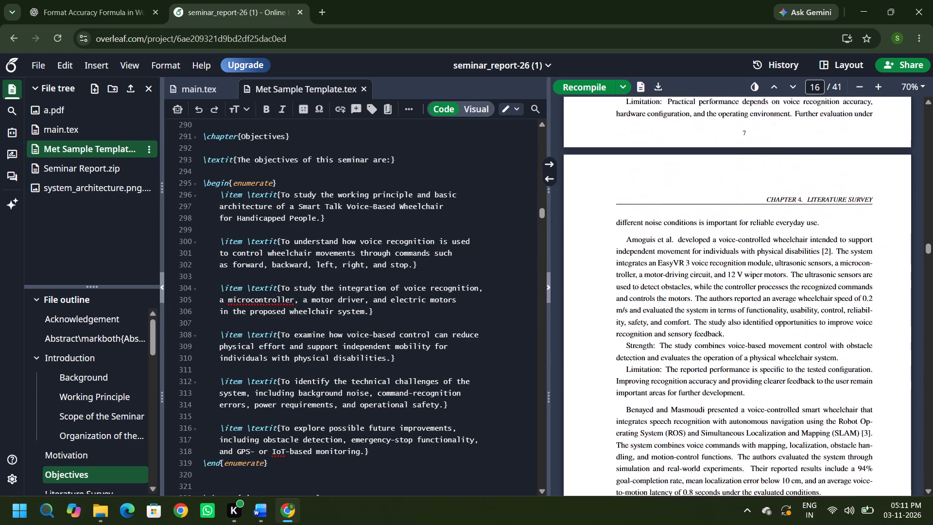
scroll(381, 332, down, 4)
scroll(396, 350, up, 2)
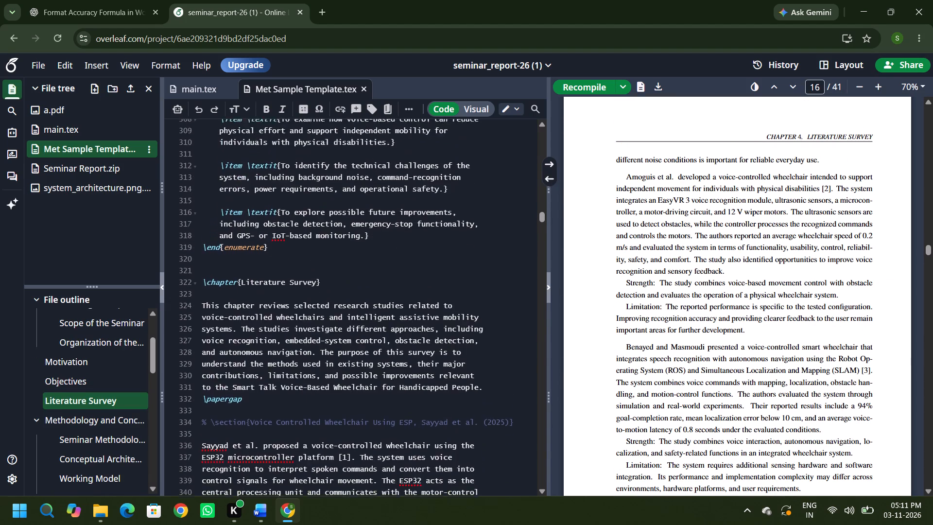
Compare the Literature Survey source, including its commented-out section headings, with the compiled descriptions of the reviewed studies.
scroll(389, 357, down, 4)
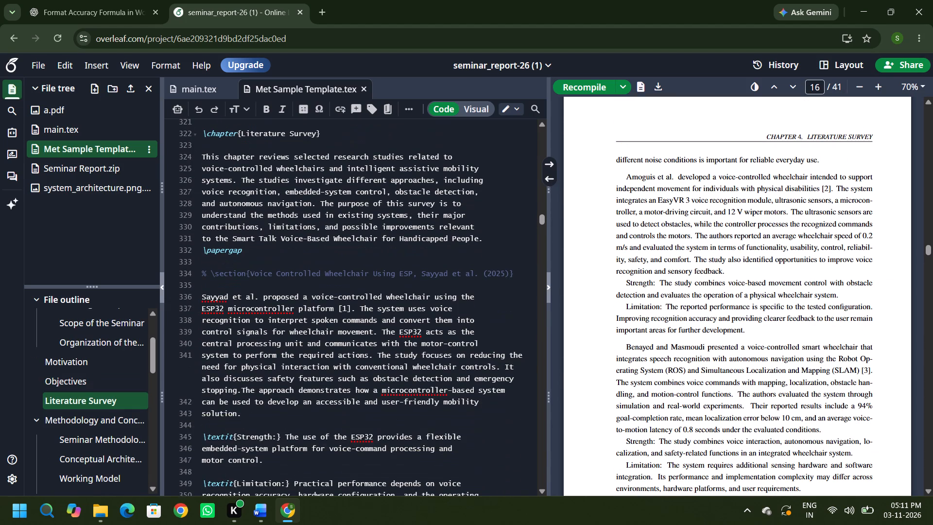
scroll(401, 352, down, 5)
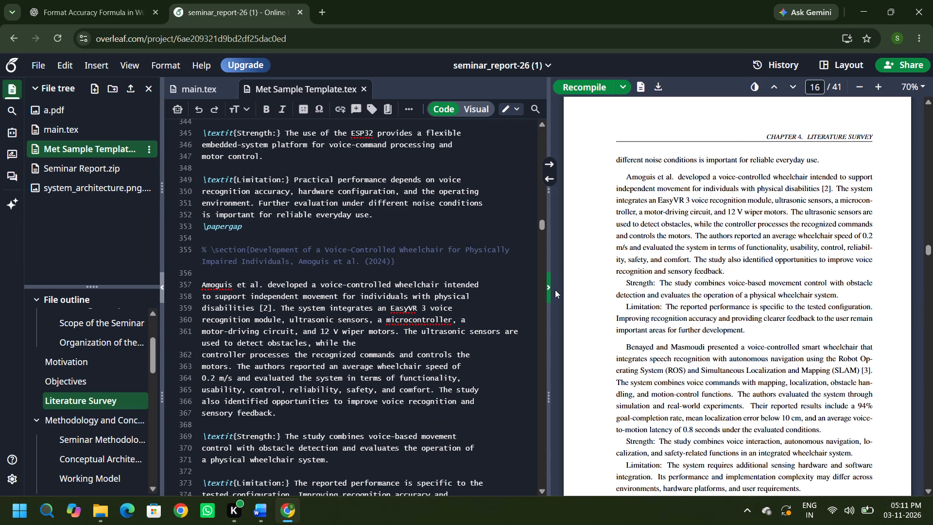
scroll(488, 305, down, 3)
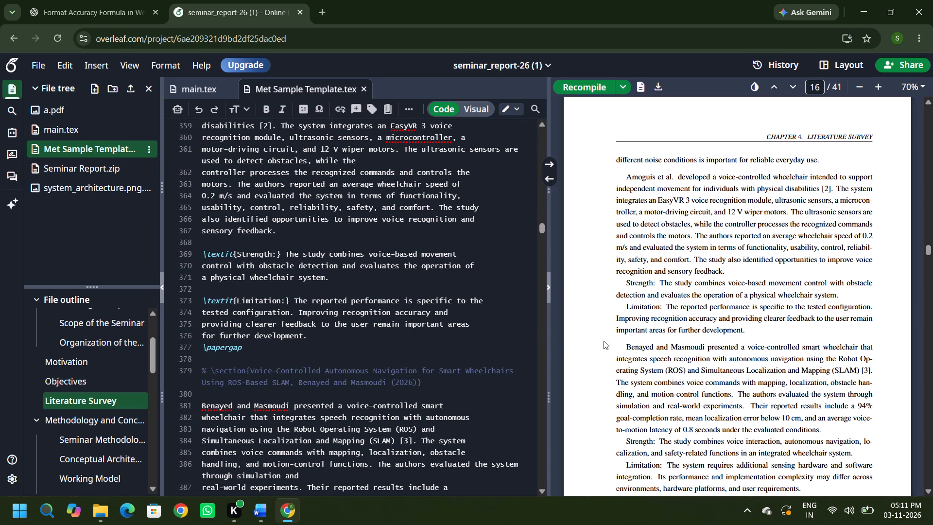
scroll(694, 310, down, 3)
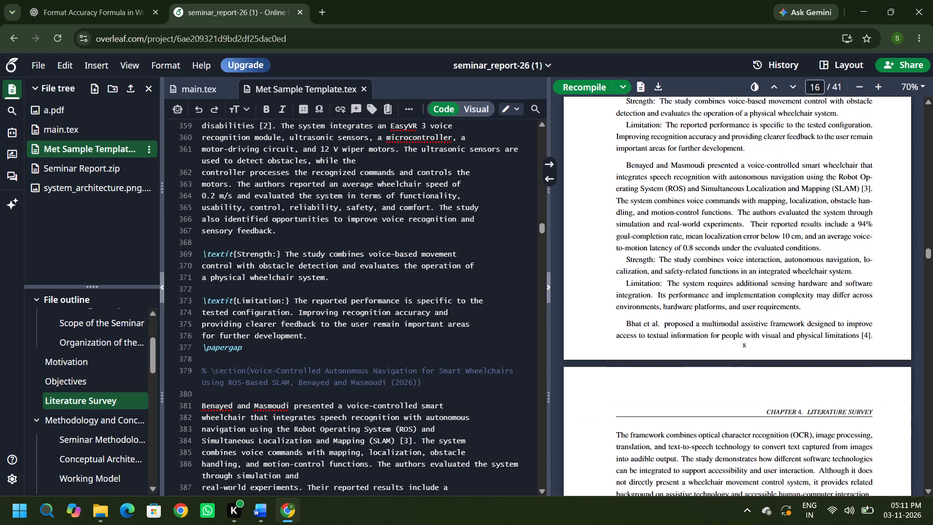
scroll(679, 322, down, 2)
scroll(340, 337, up, 2)
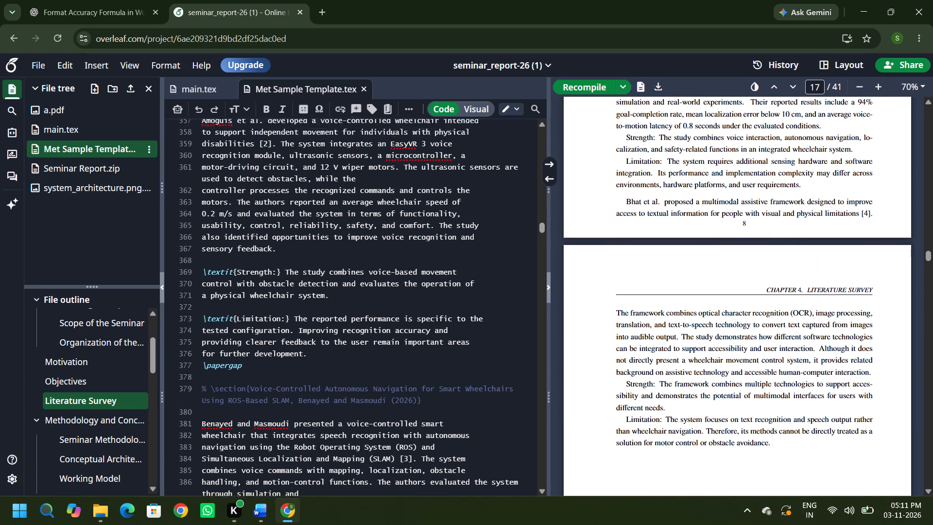
scroll(340, 337, up, 2)
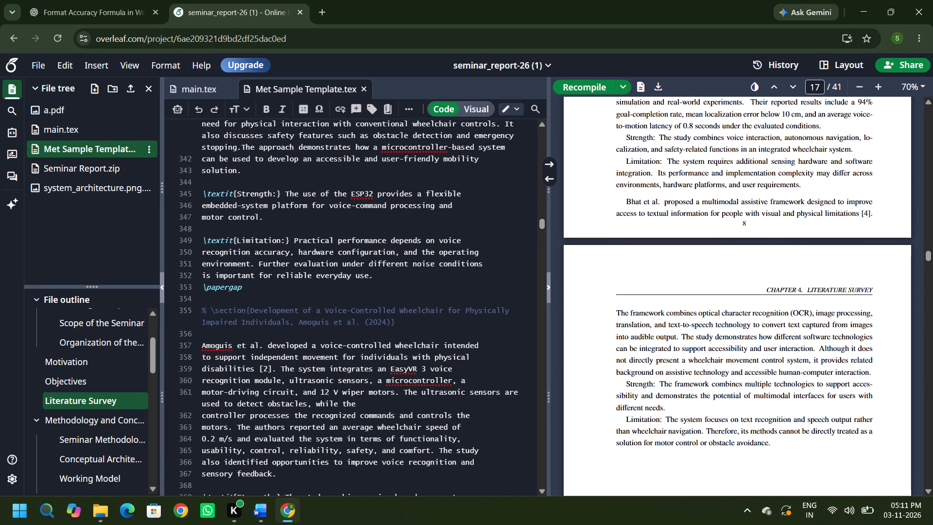
Locate the source behind the "CHAPTER 4. LITERATURE SURVEY" running header on the compiled page.
scroll(639, 358, up, 6)
scroll(401, 332, up, 19)
double_click(846, 196)
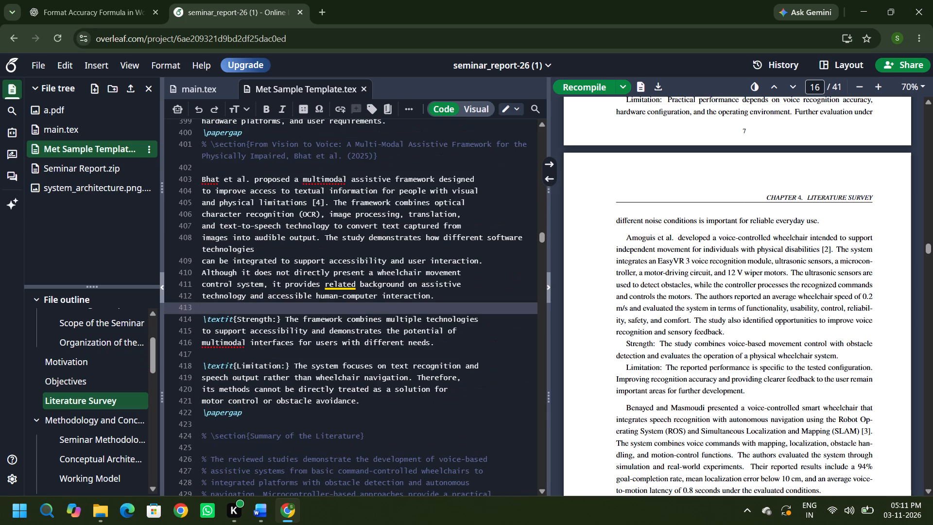
double_click(830, 196)
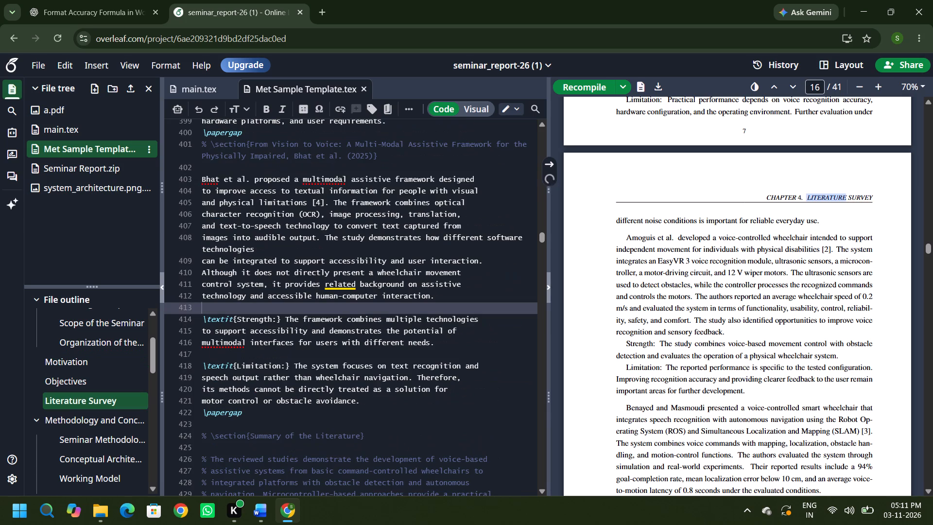
Search the source backward from the Literature Survey entries to the contents, figures and tables list commands after the Abstract.
scroll(362, 232, up, 8)
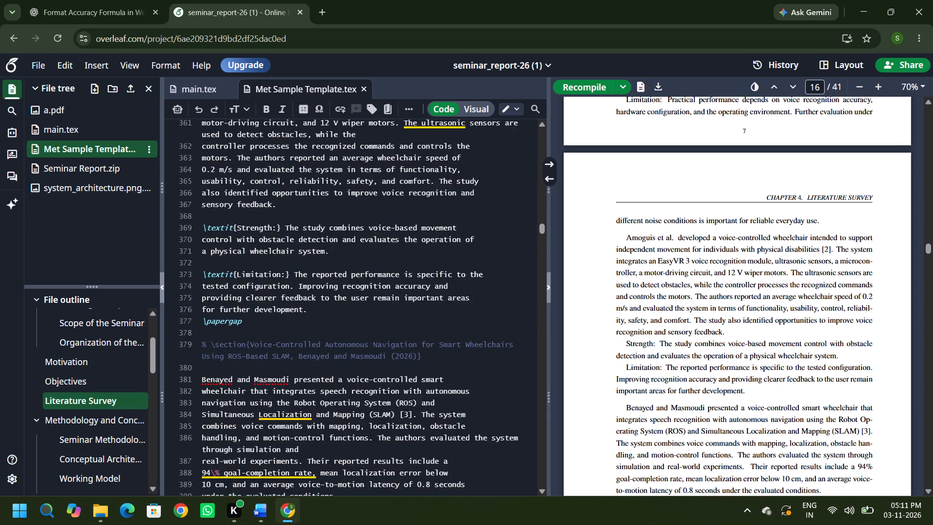
scroll(368, 258, up, 16)
scroll(368, 258, up, 14)
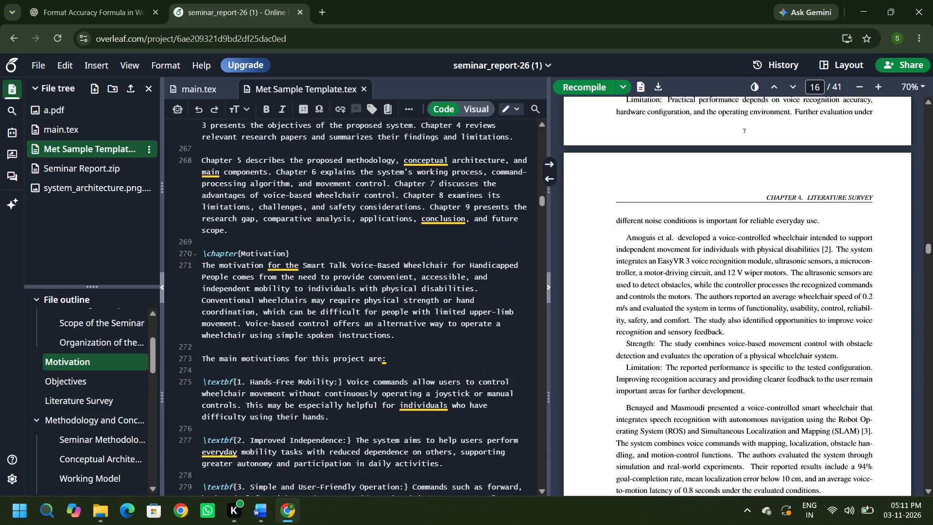
scroll(368, 258, up, 18)
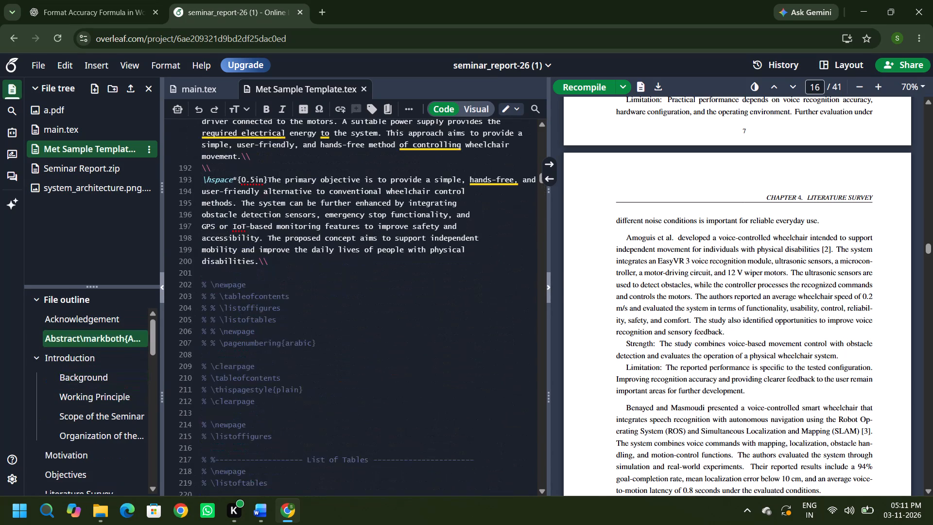
scroll(366, 258, down, 3)
Examine the compiled pages from the Literature Survey opening back to Chapter 1, Introduction.
scroll(862, 347, up, 7)
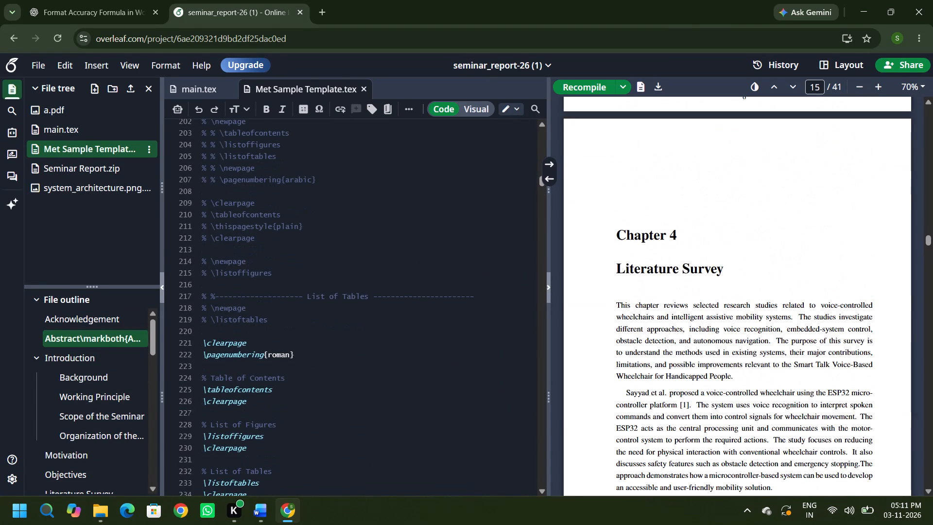
scroll(817, 338, up, 20)
scroll(804, 342, up, 7)
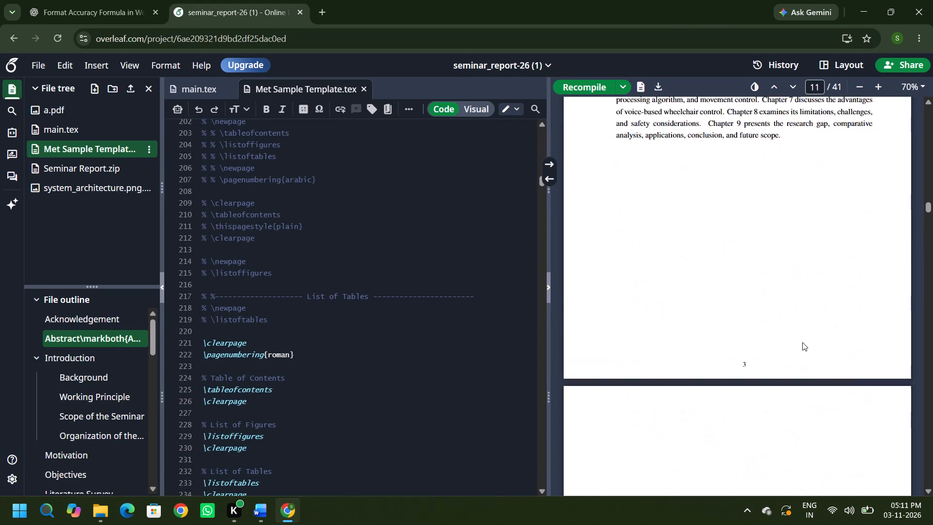
scroll(802, 346, up, 6)
scroll(746, 364, up, 10)
scroll(403, 398, up, 7)
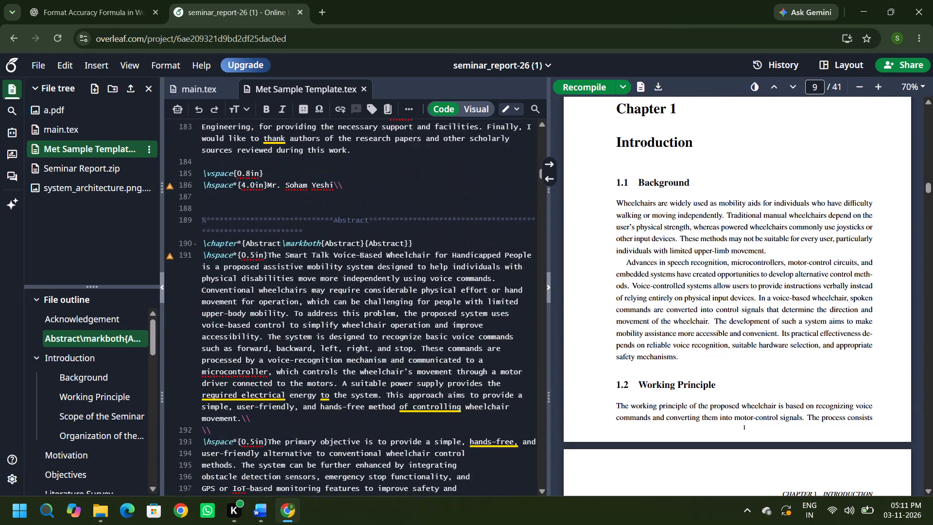
Examine the front-matter source covering the title page, Certificate, Acknowledgement and Abstract.
scroll(412, 407, up, 18)
scroll(413, 413, down, 4)
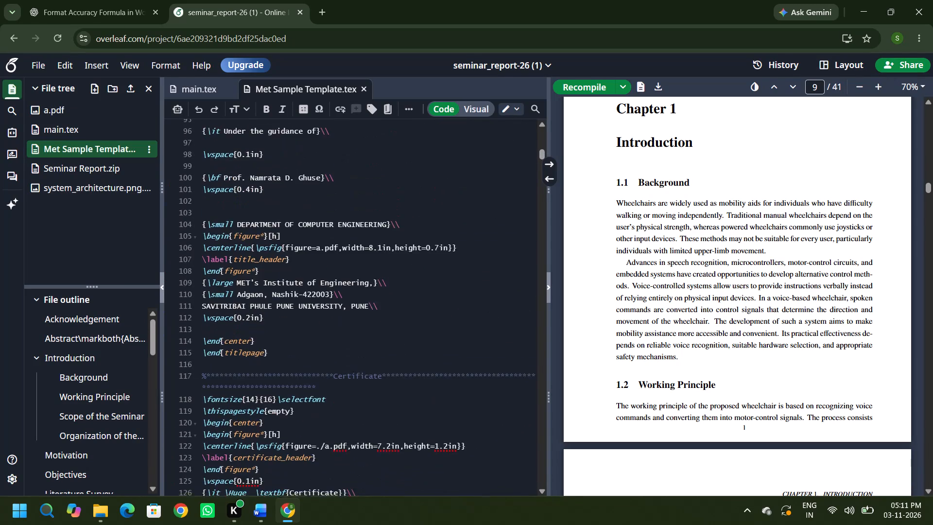
scroll(413, 415, down, 4)
scroll(414, 420, up, 8)
scroll(415, 420, down, 17)
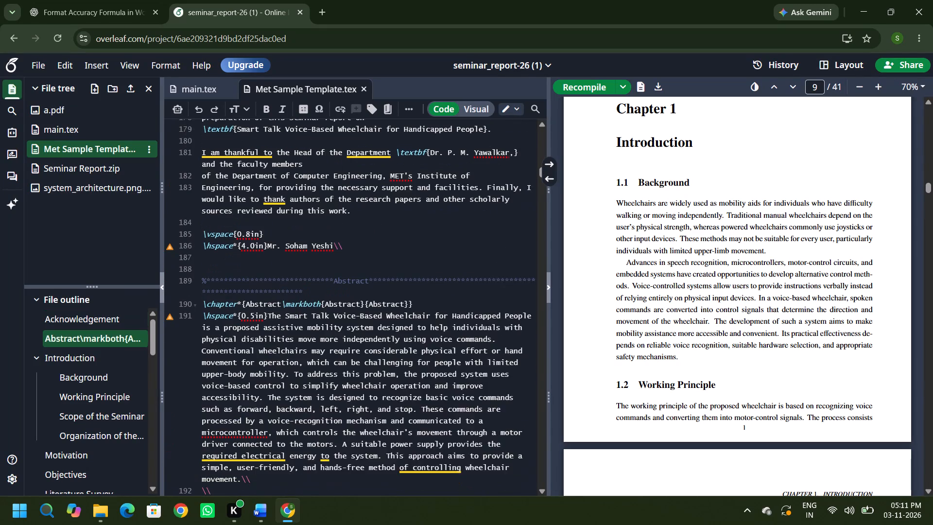
Examine the source from the Abstract through the list commands and Introduction sections to the Motivation points.
scroll(417, 427, down, 14)
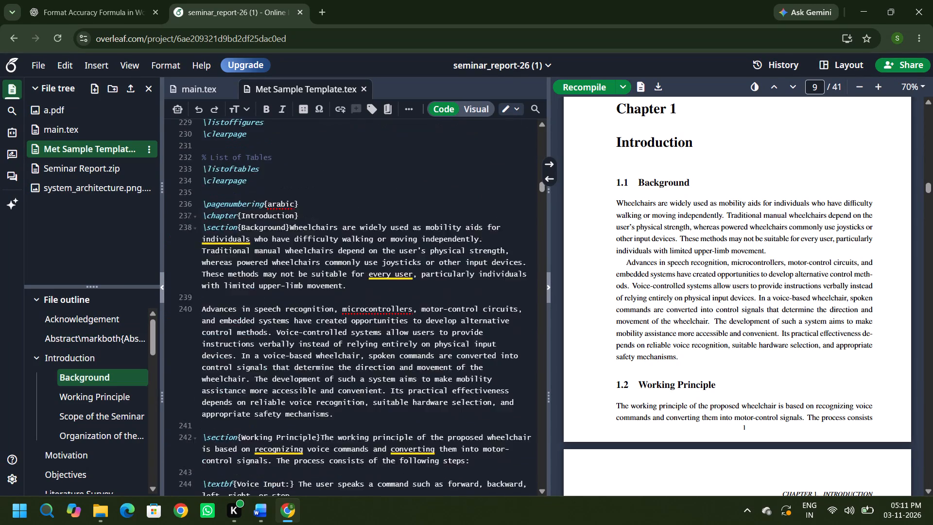
scroll(408, 437, down, 13)
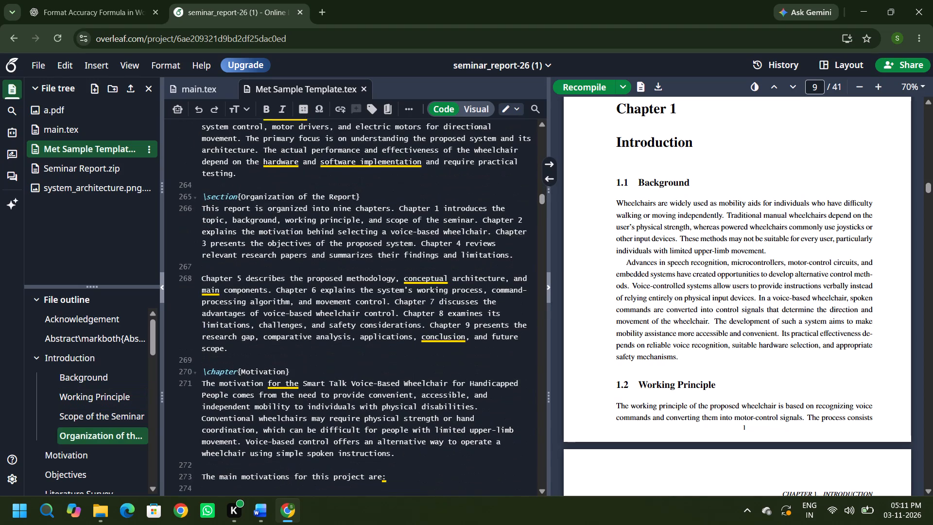
scroll(407, 438, down, 8)
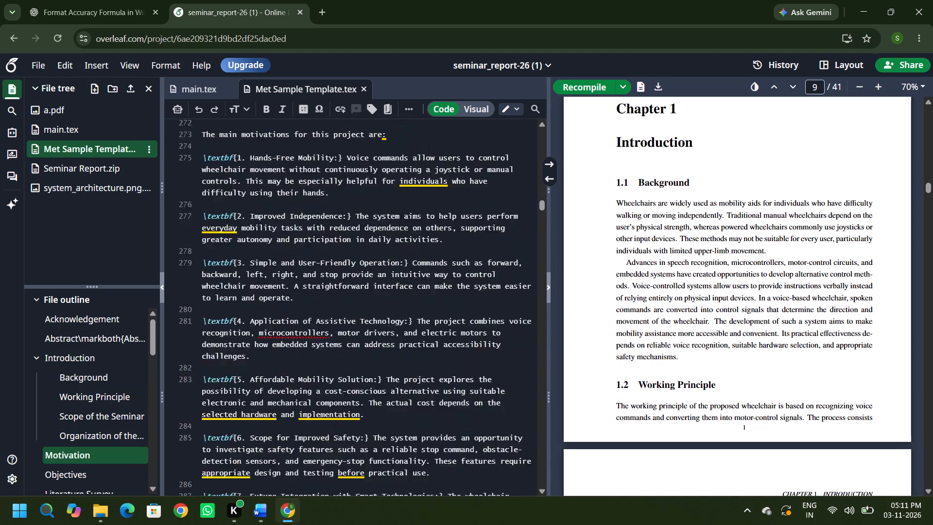
scroll(408, 439, down, 4)
Recheck the source from Motivation back to the Introduction heading and its page-numbering and list commands.
scroll(408, 440, up, 8)
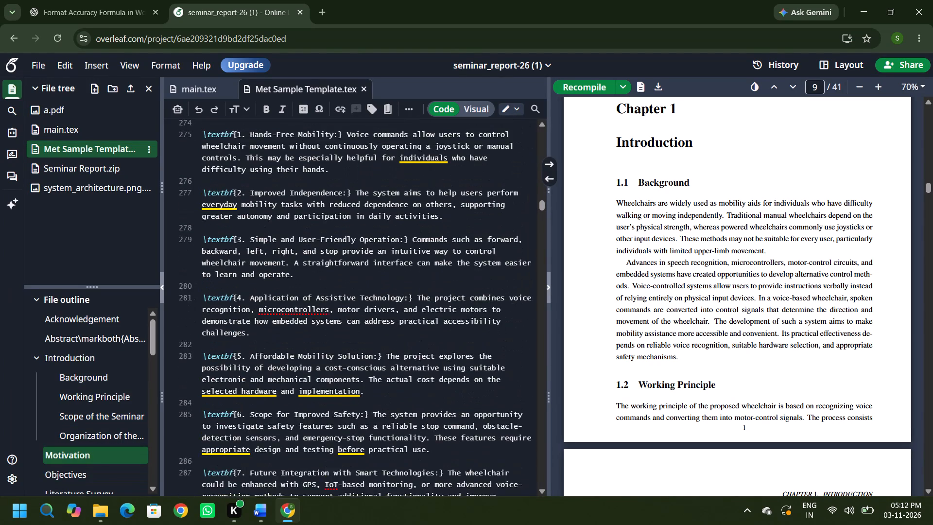
scroll(408, 439, up, 11)
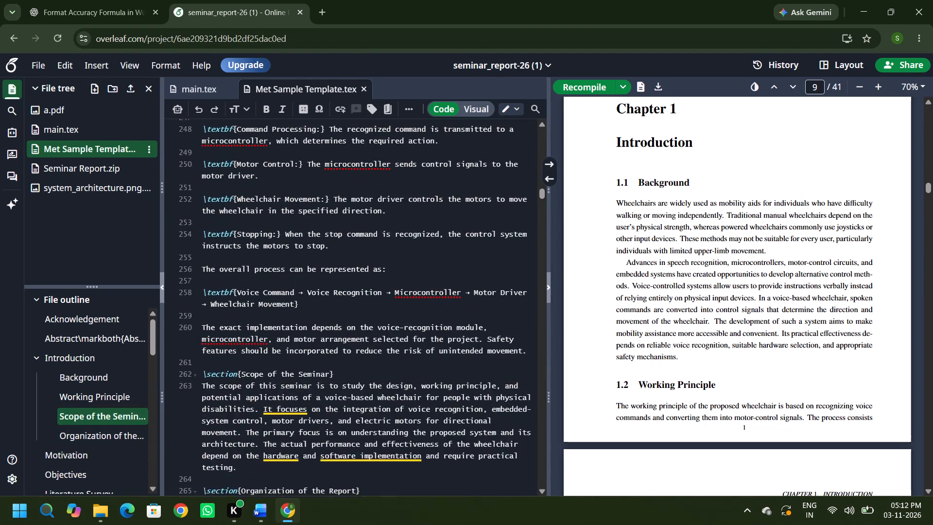
scroll(404, 441, up, 7)
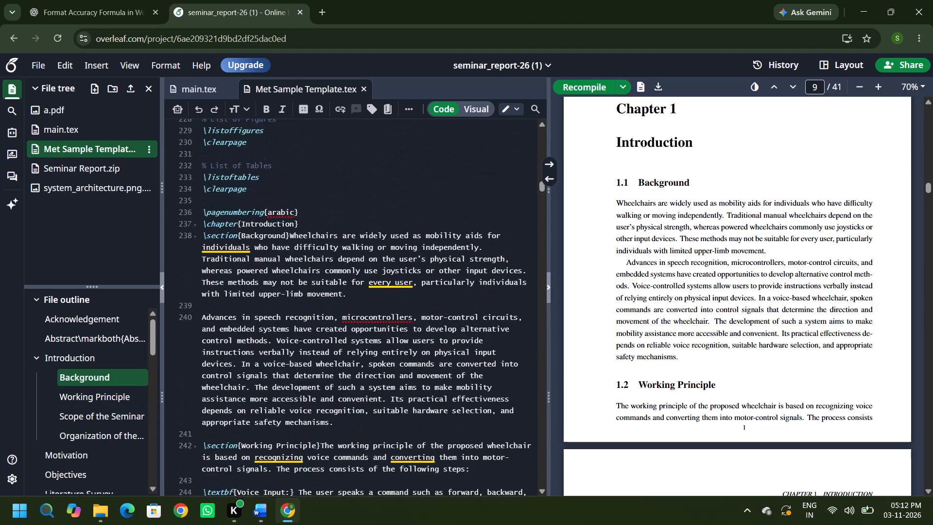
scroll(403, 442, down, 7)
scroll(402, 443, up, 8)
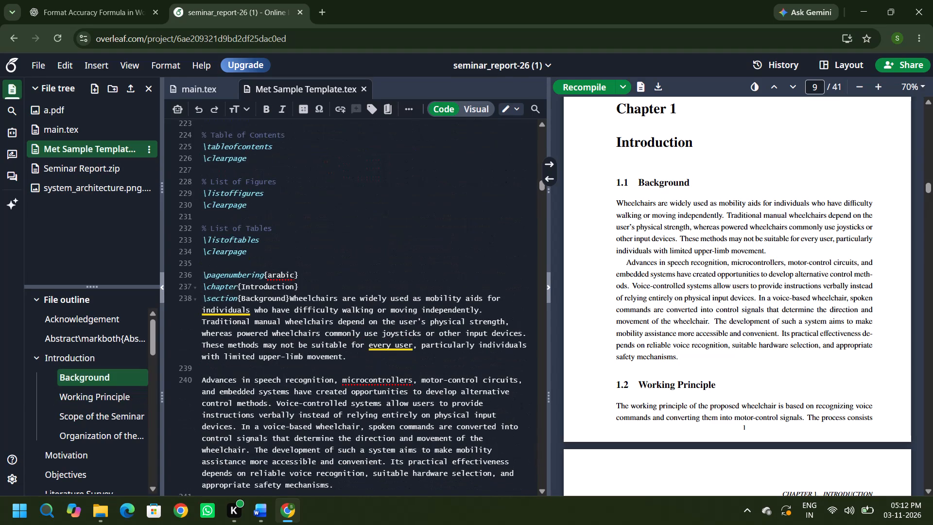
Examine the compiled Introduction pages and locate the source behind the "CHAPTER 1. INTRODUCTION" running header.
scroll(699, 317, up, 1)
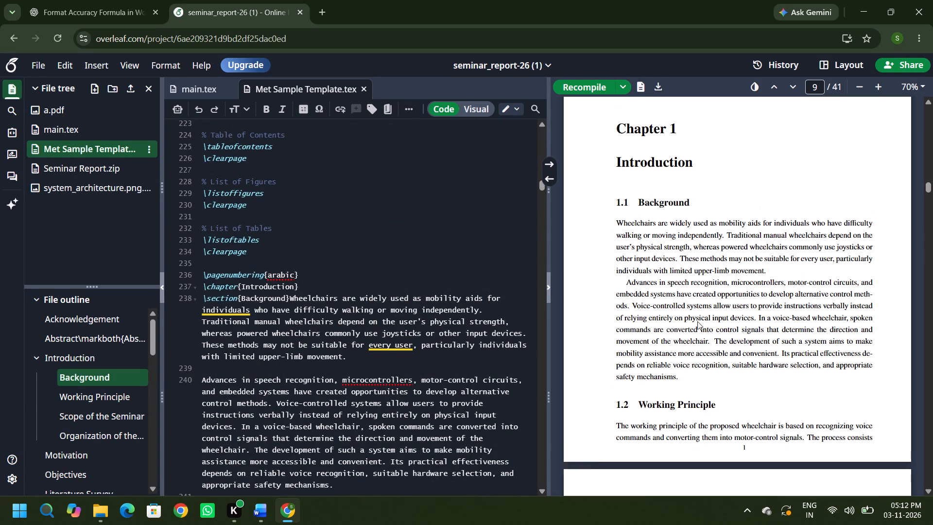
scroll(694, 327, down, 3)
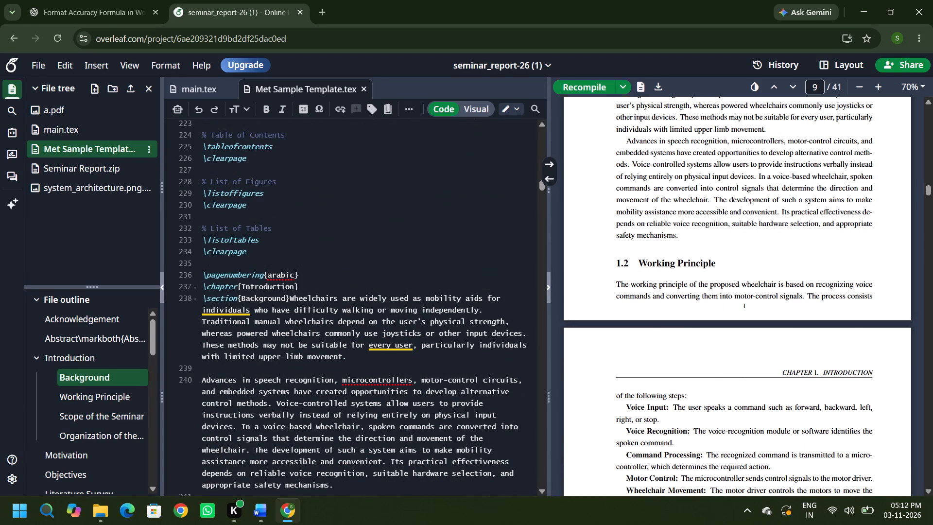
scroll(381, 330, down, 1)
scroll(380, 331, up, 2)
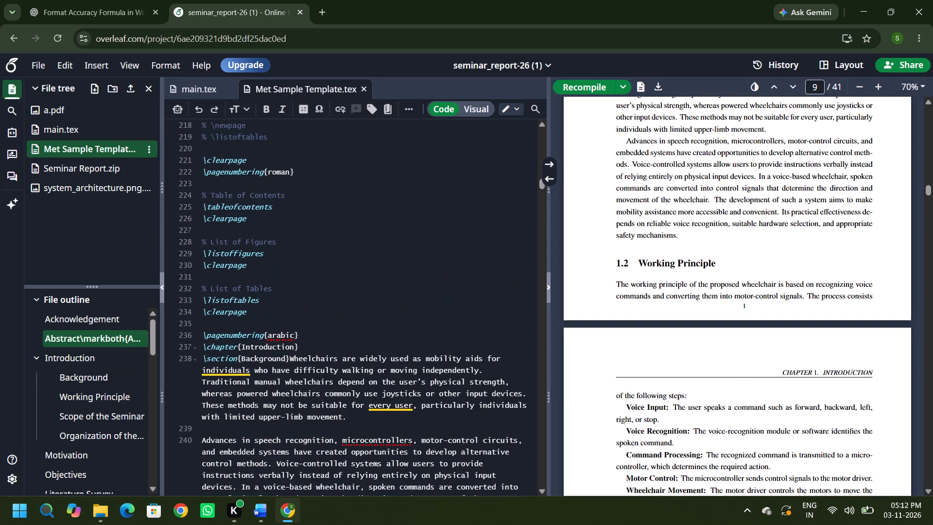
click(828, 366)
double_click(833, 370)
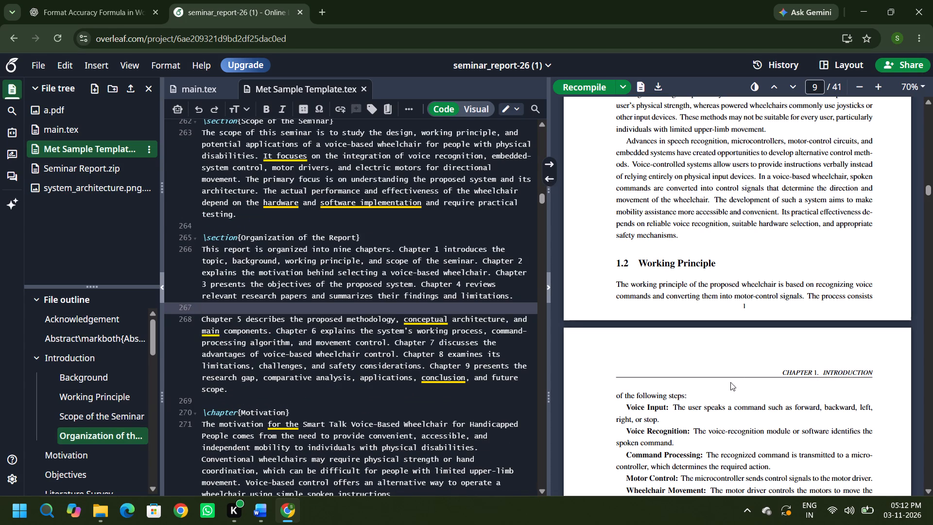
Examine the source from Organization of the Report through the Motivation chapter to the end of the Objectives list.
scroll(438, 337, down, 1)
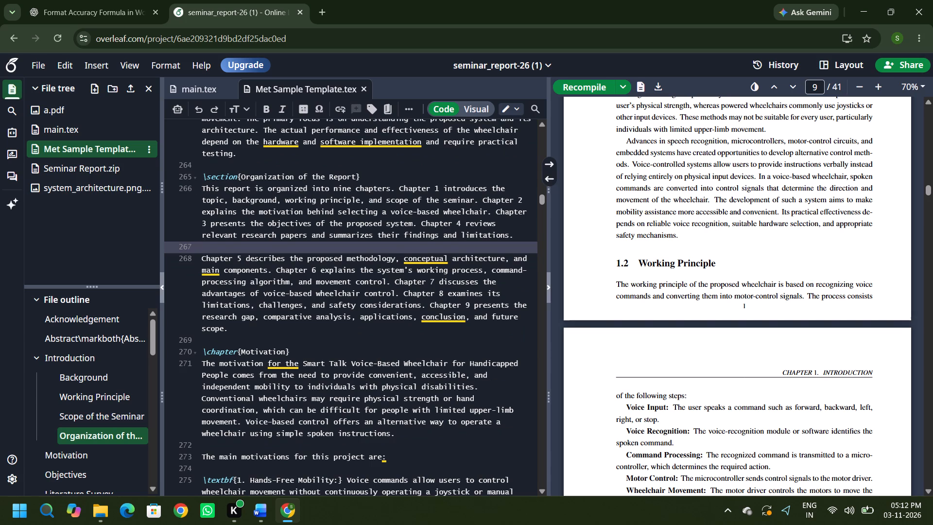
scroll(455, 388, down, 2)
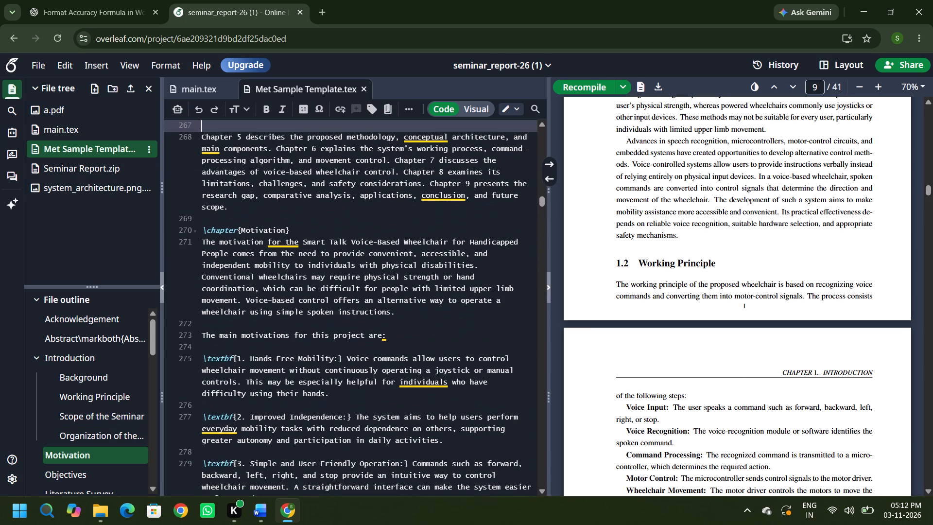
scroll(455, 391, down, 3)
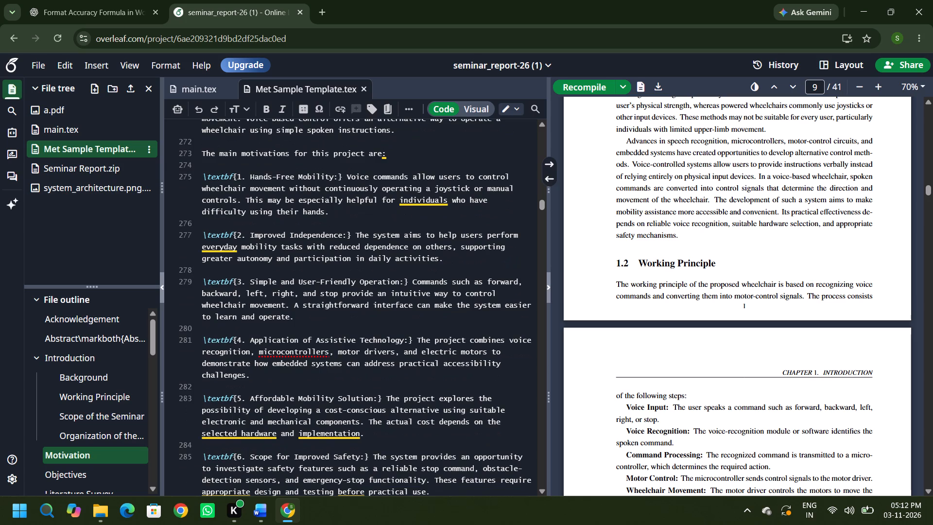
scroll(455, 393, down, 3)
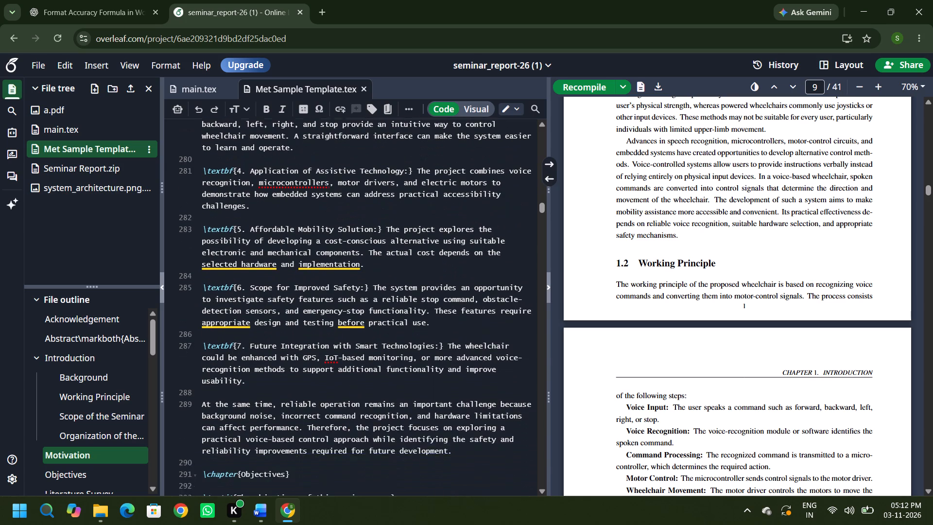
scroll(455, 393, down, 2)
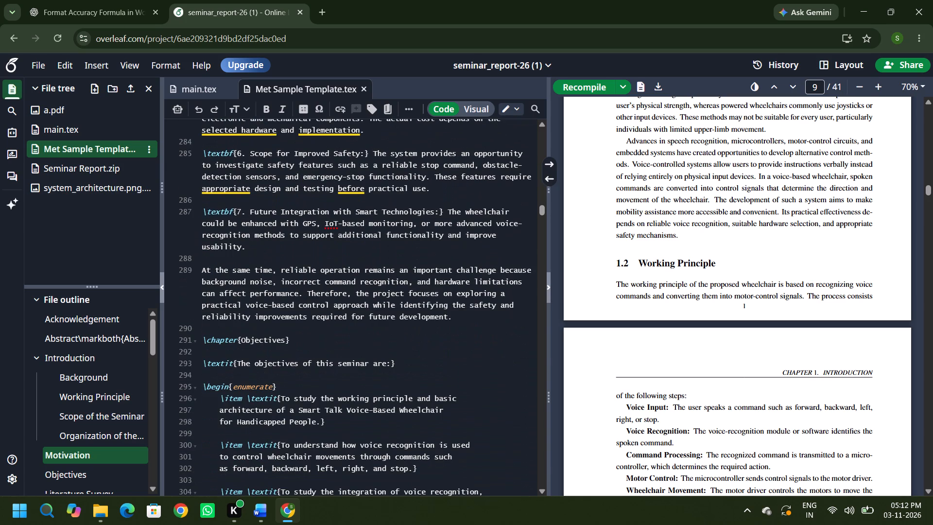
scroll(454, 394, down, 1)
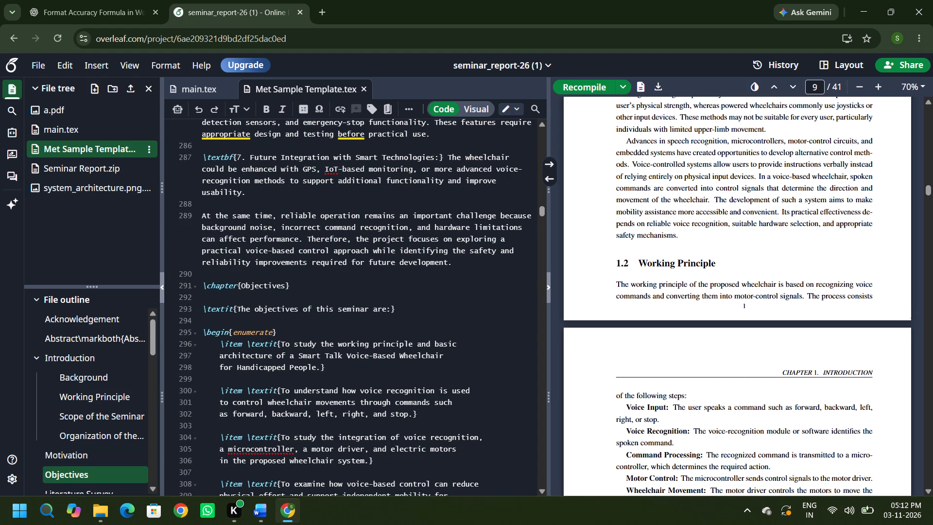
scroll(454, 394, down, 1)
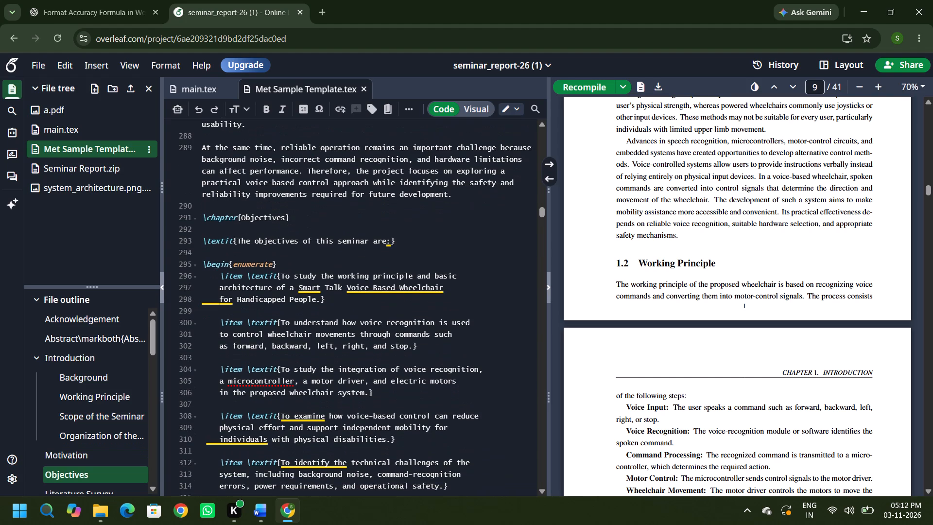
scroll(454, 394, down, 1)
scroll(454, 394, up, 1)
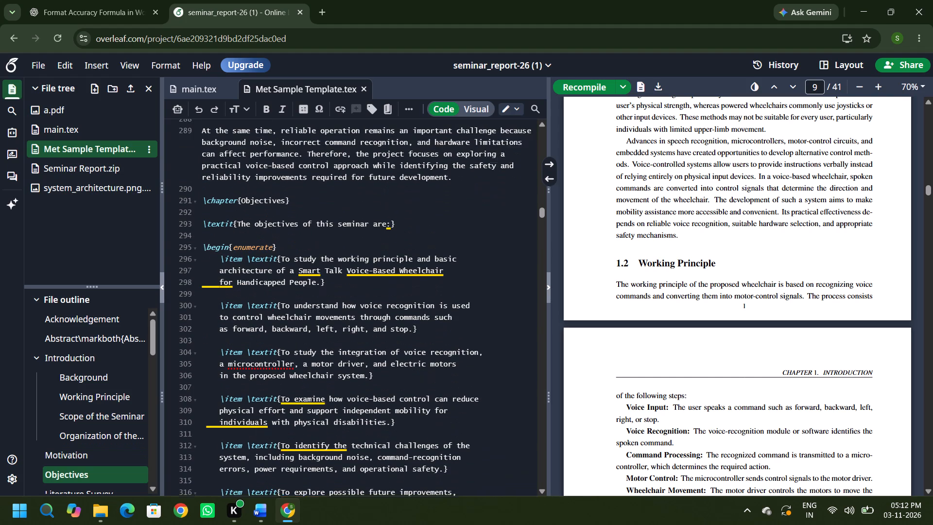
scroll(454, 394, down, 1)
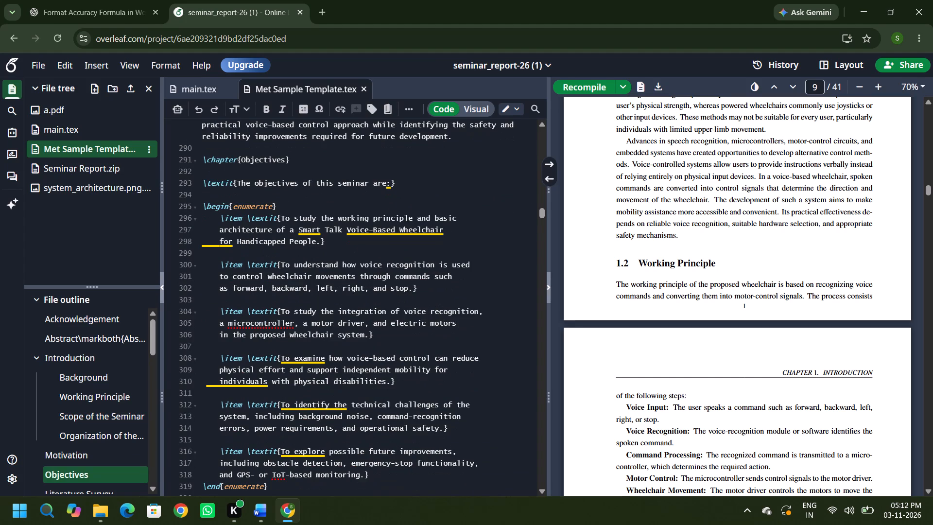
scroll(499, 421, up, 1)
scroll(872, 417, up, 6)
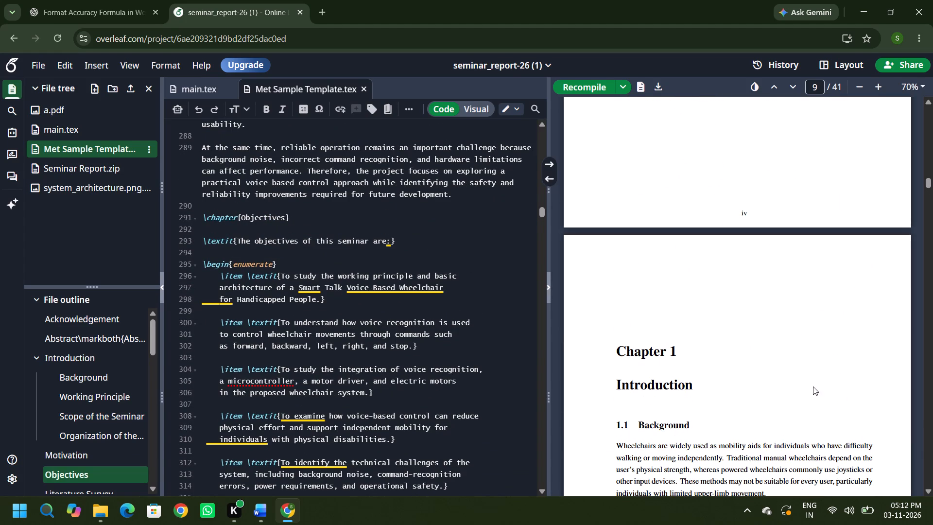
scroll(640, 402, up, 3)
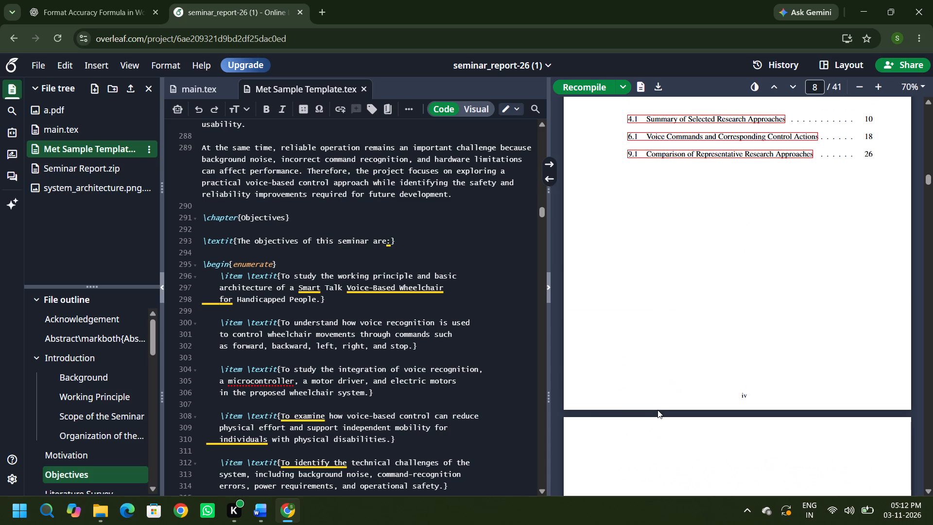
scroll(467, 387, up, 6)
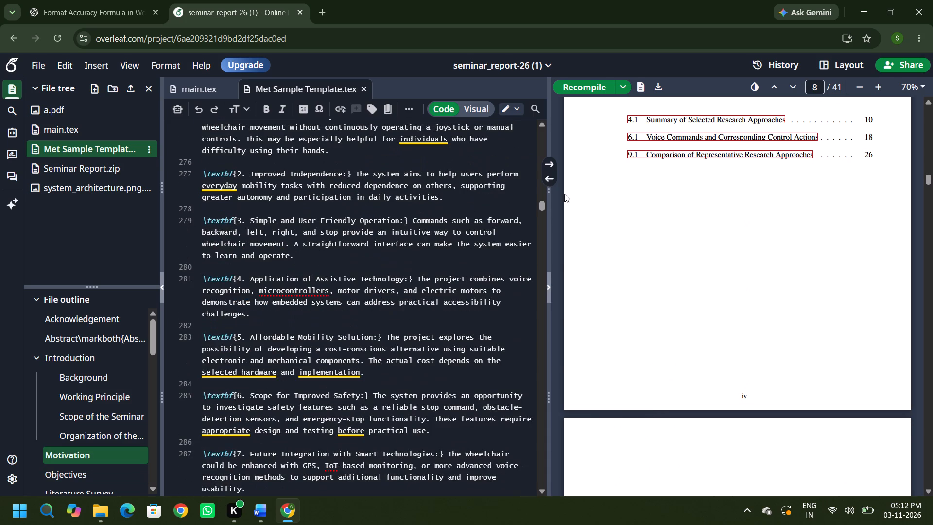
click(426, 202)
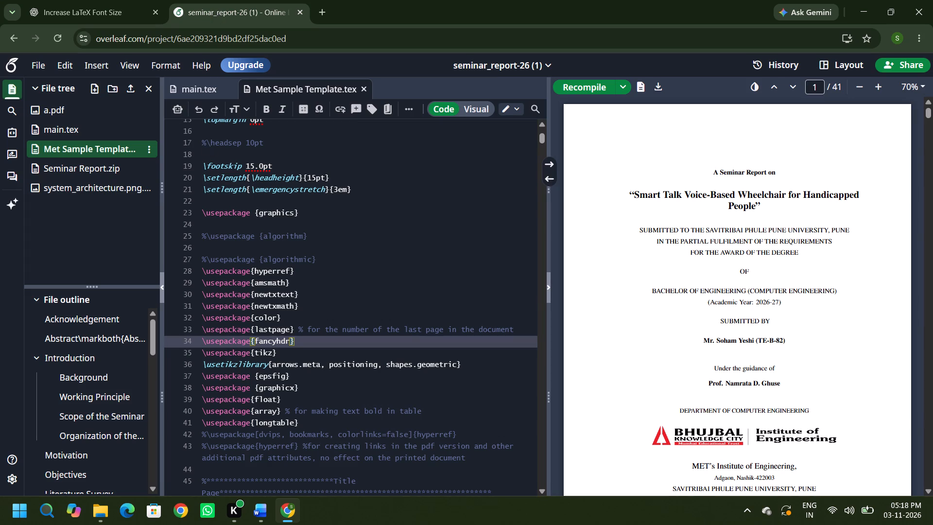
scroll(284, 327, down, 3)
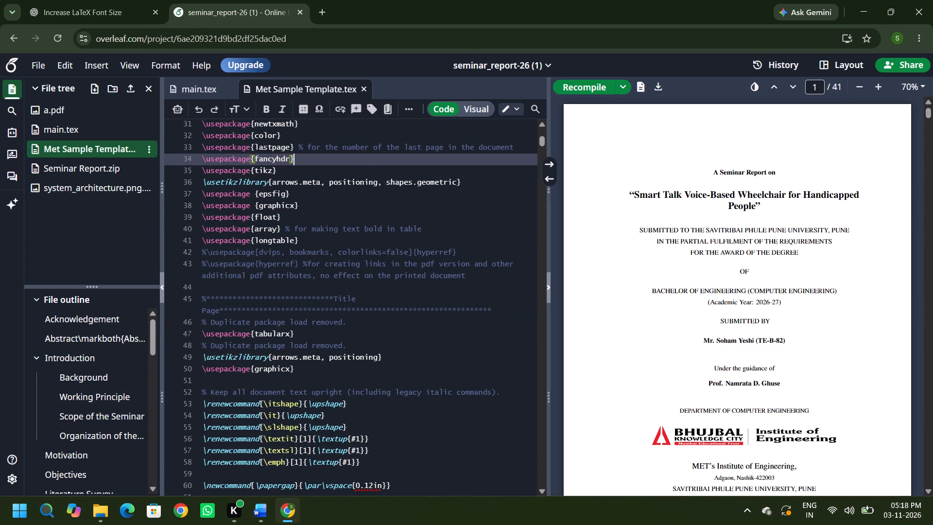
scroll(288, 370, down, 2)
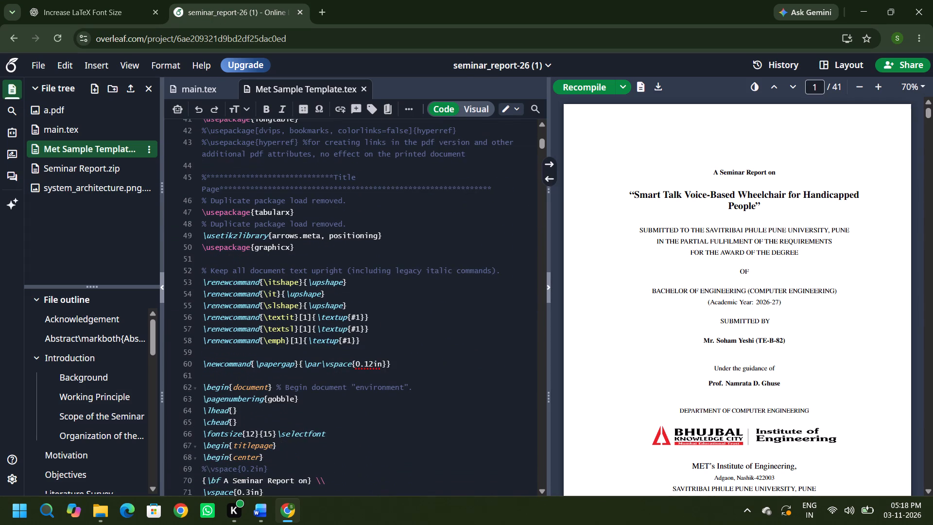
click(417, 367)
key(Return)
key(Return)
key(ctrl+v)
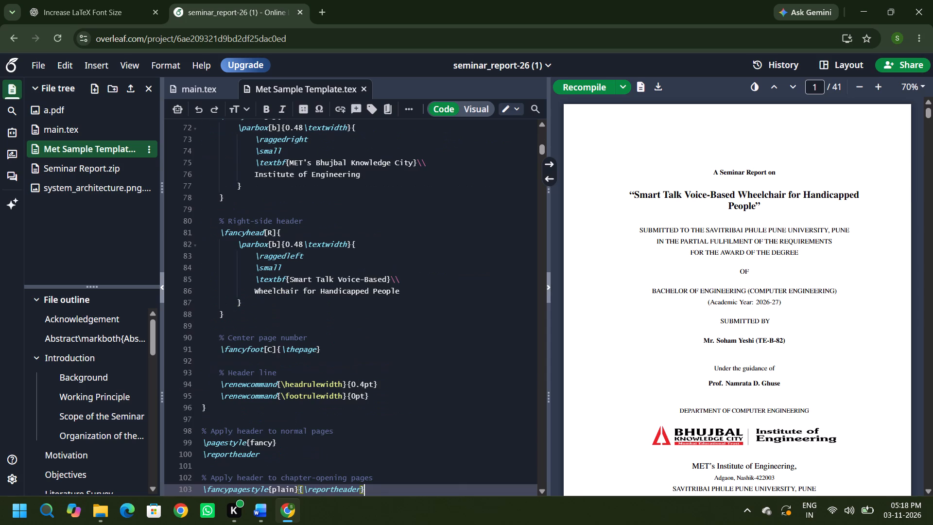
In the right-side header, move "Wheelchair for Handicapped People" into the bold title line, replacing "Voice-Based", with single spacing after "Talk".
scroll(357, 458, down, 2)
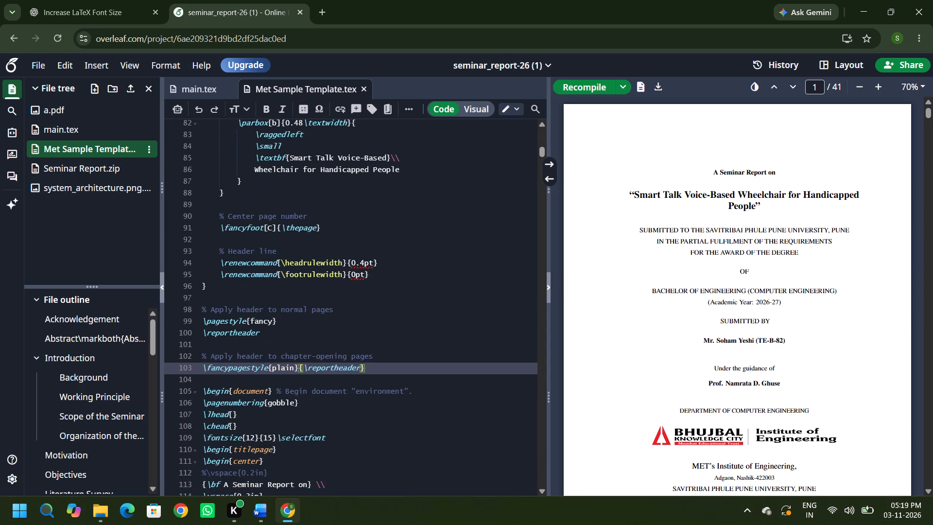
scroll(351, 456, up, 2)
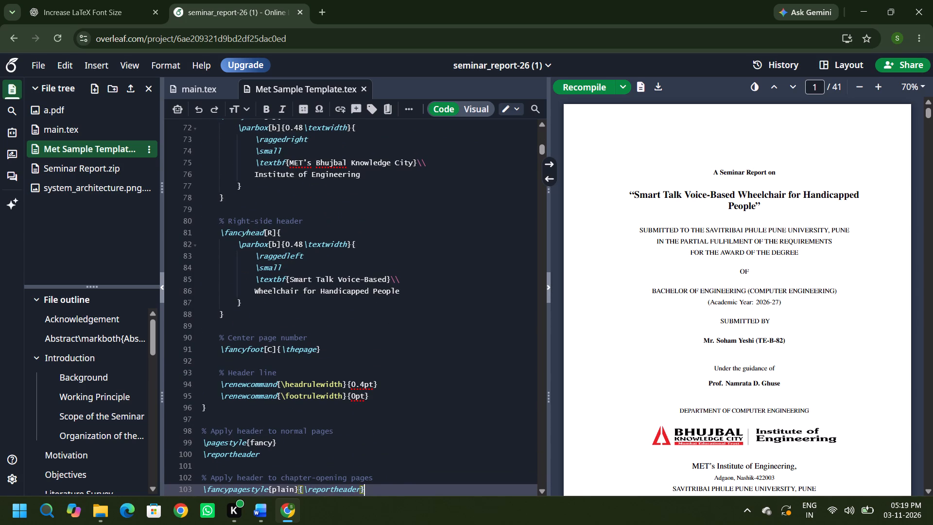
drag(250, 292, 382, 294)
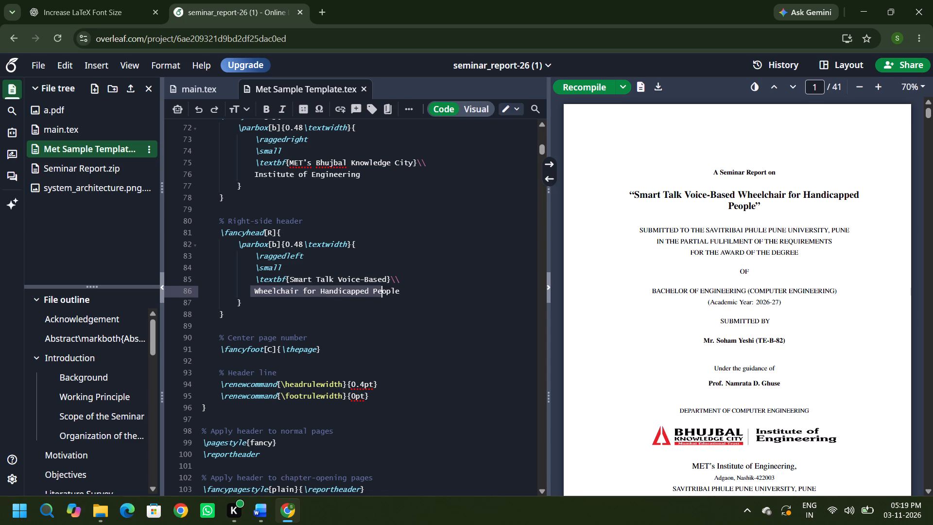
drag(382, 294, 401, 297)
key(ctrl+x)
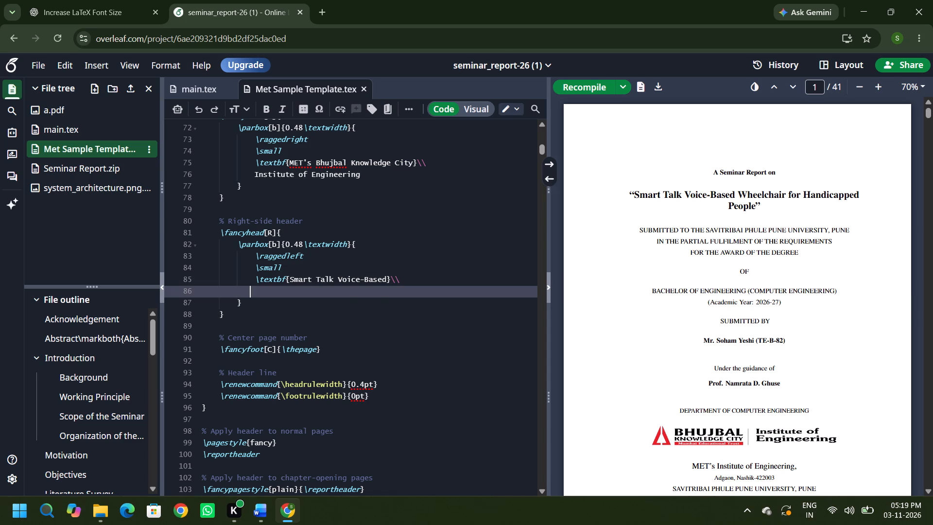
drag(384, 280, 380, 278)
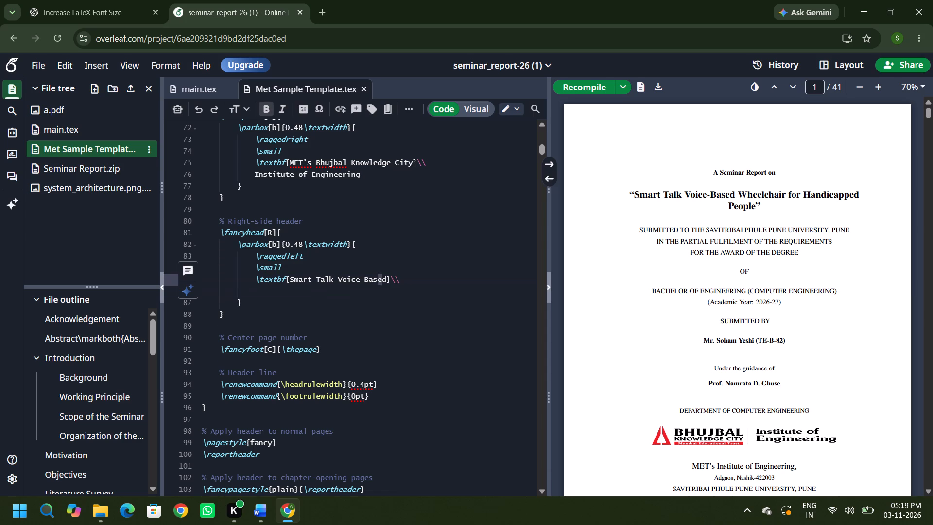
click(387, 279)
drag(387, 279, 353, 285)
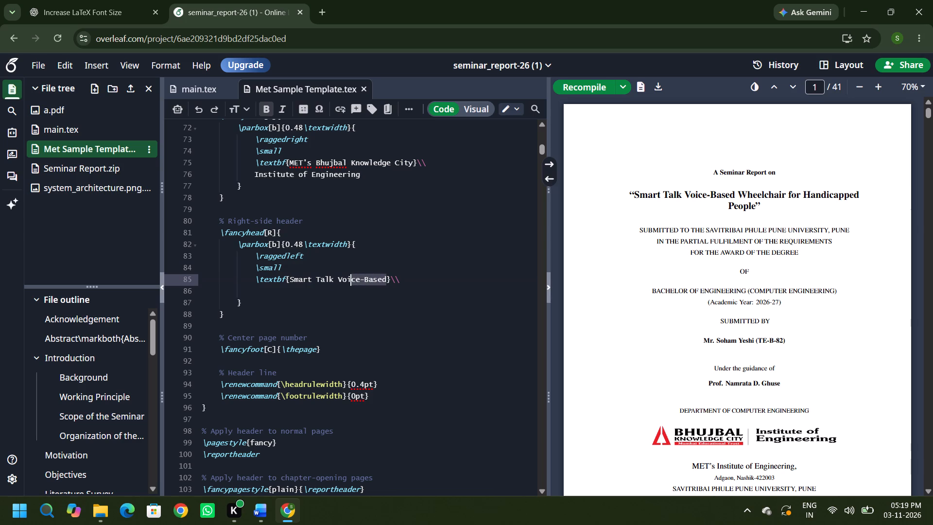
drag(353, 285, 339, 283)
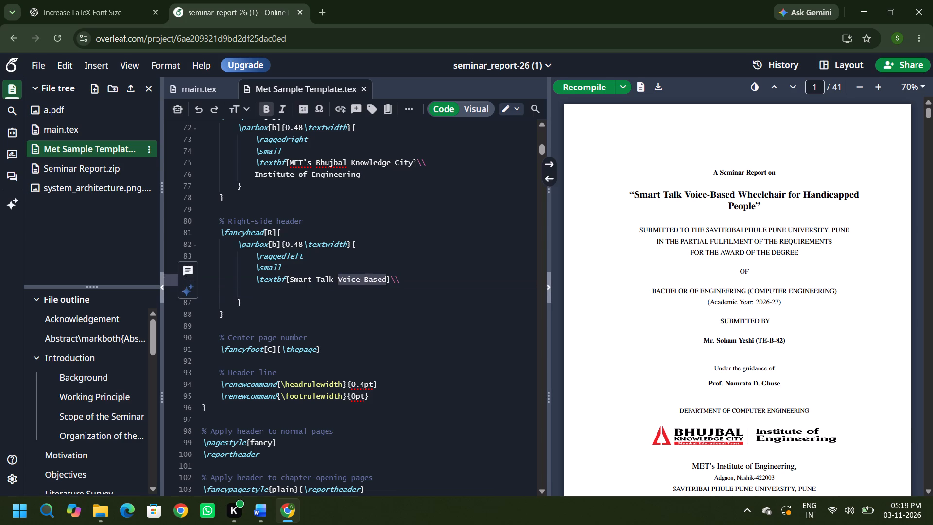
key(ctrl+v)
scroll(337, 289, up, 1)
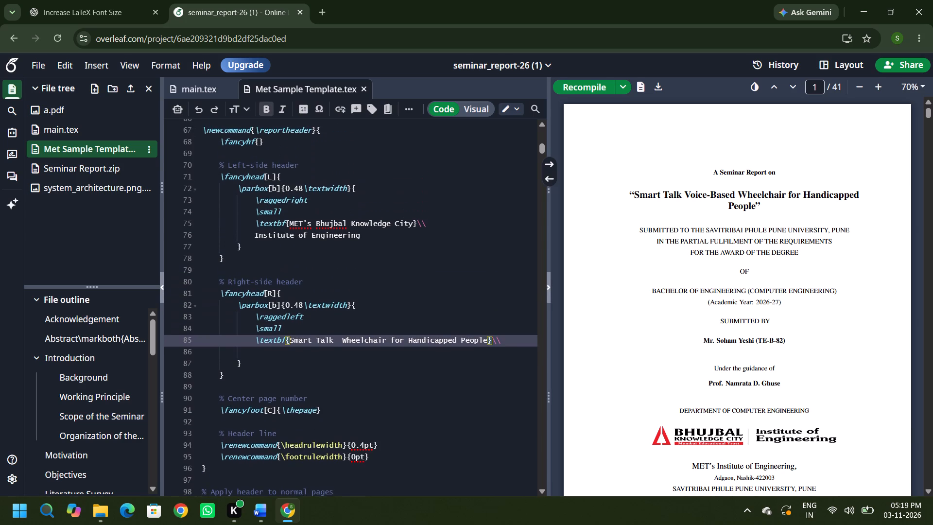
click(340, 337)
key(BackSpace)
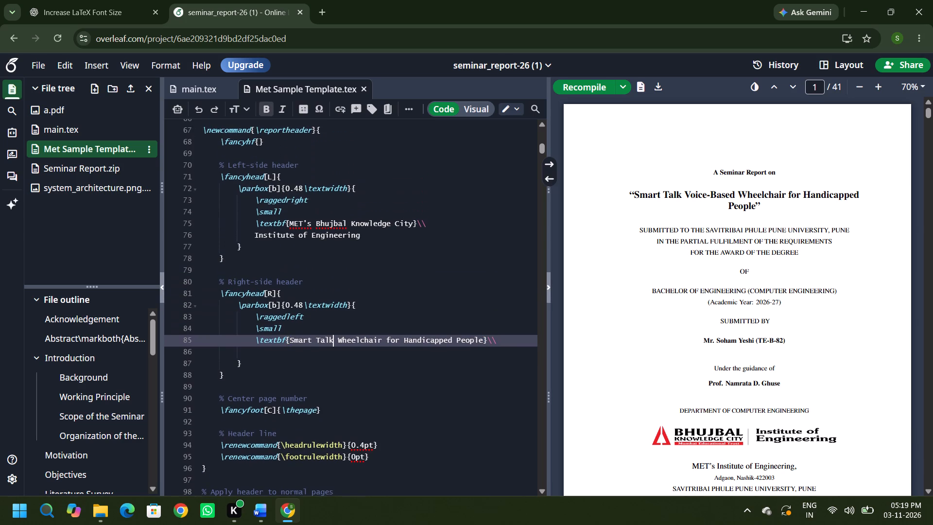
Join "Smart Talk" into "SmartTalk" in the bold title of the right-side header.
key(Left)
key(Left)
key(Left)
key(Left)
key(BackSpace)
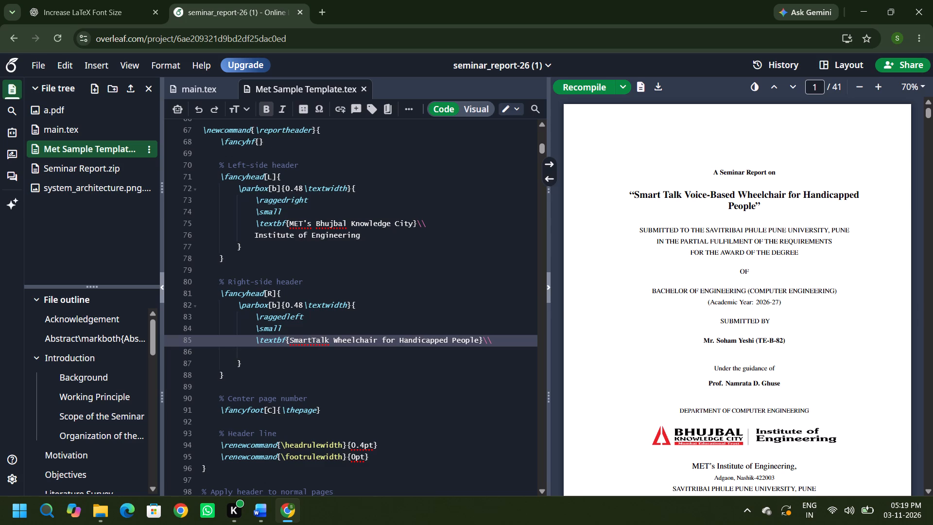
In the left-side header, move "Institute of Engineering" into the bold line so it reads "MET's Bhujbal Knowledge City Institute of Engineering".
scroll(340, 337, up, 4)
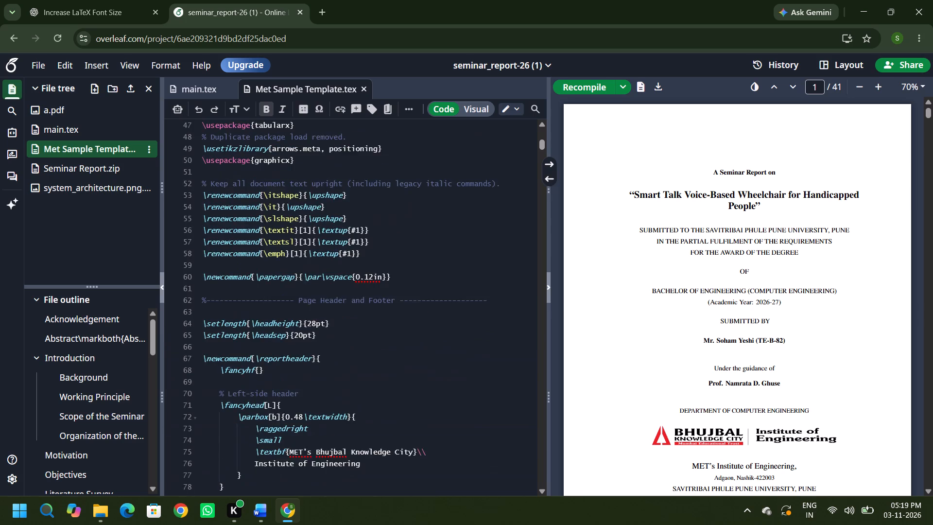
scroll(342, 370, down, 2)
drag(362, 352, 261, 357)
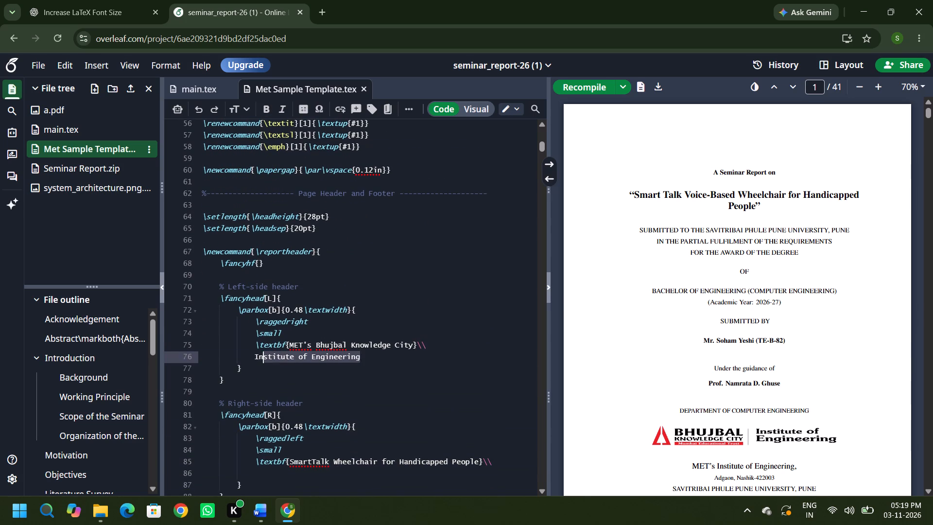
drag(261, 357, 254, 357)
key(ctrl+x)
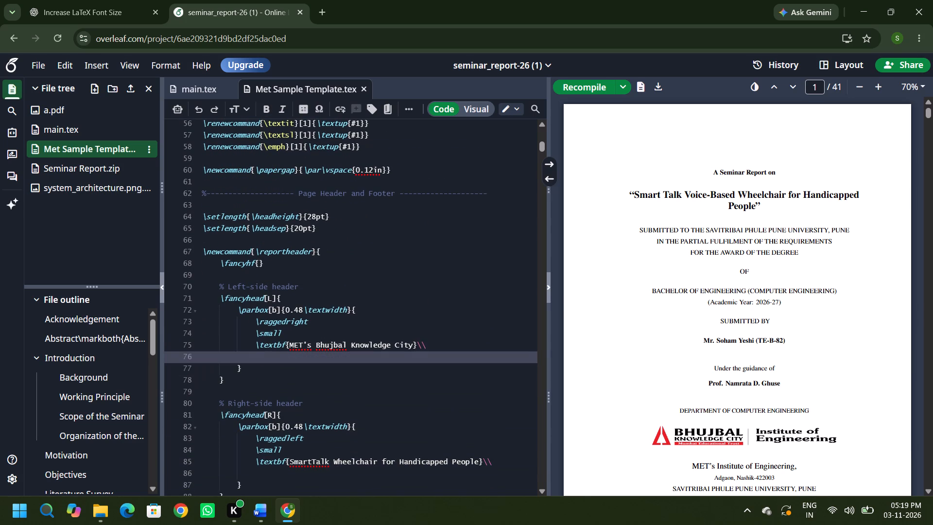
click(412, 344)
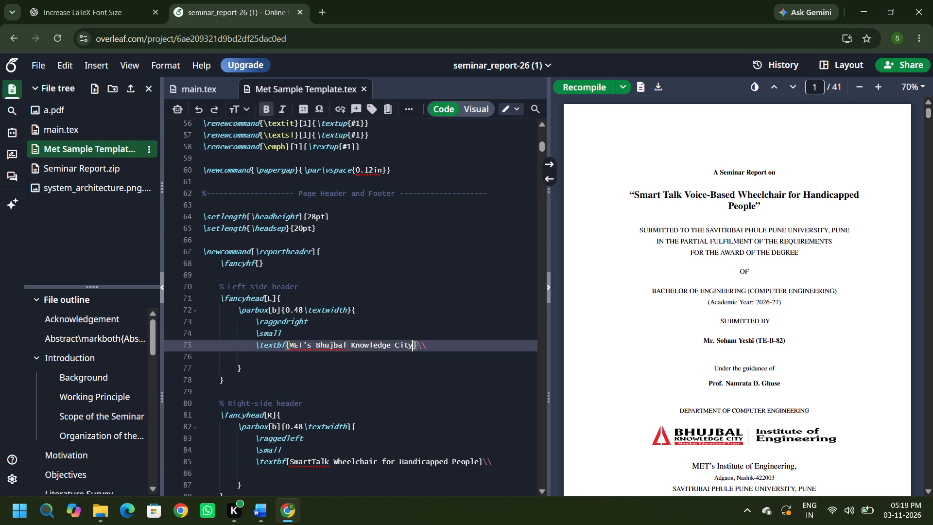
key(ctrl+v)
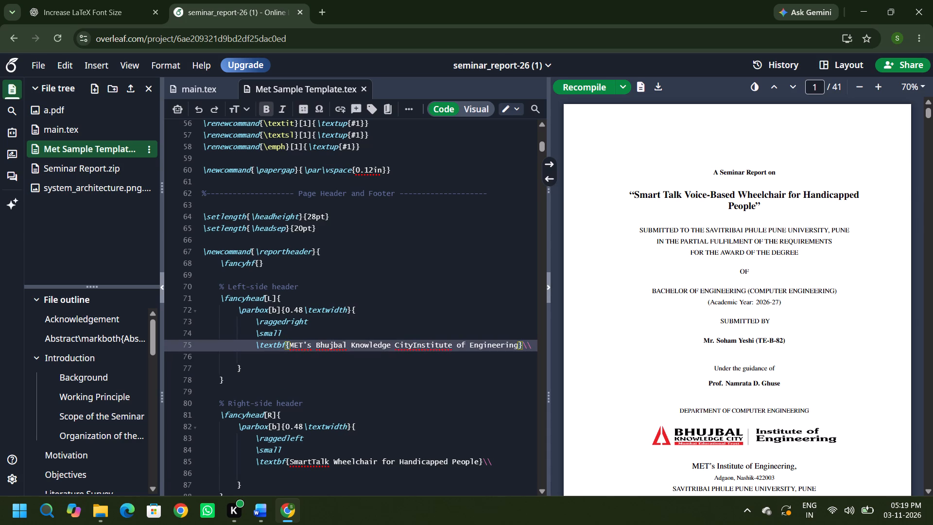
key(Left)
key(Left)
key(Left)
key(Left)
key(Left)
key(Left)
key(Left)
key(Left)
key(Left)
key(Left)
key(Left)
key(Left)
key(Left)
key(Left)
key(Left)
key(Left)
key(Left)
key(Left)
key(Left)
key(Left)
key(space)
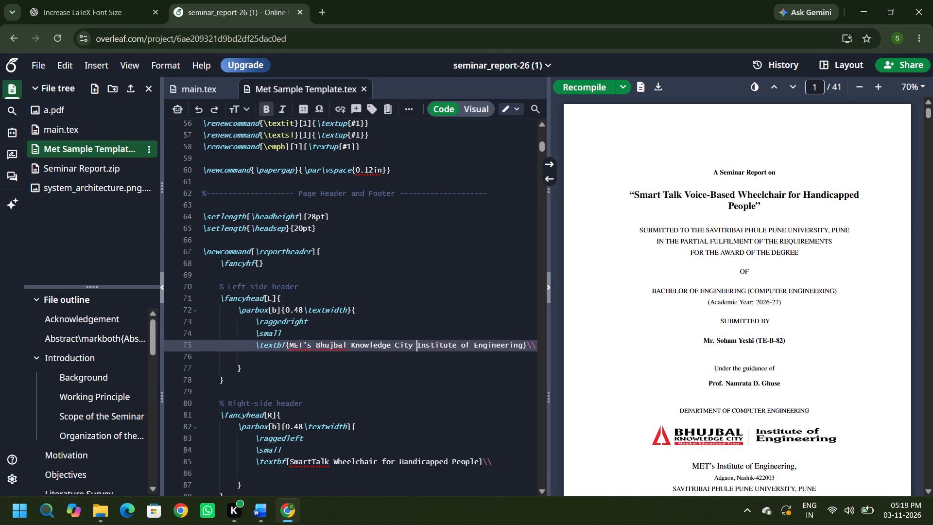
Save and recompile the report with the edited header code.
scroll(298, 366, up, 1)
key(ctrl+s)
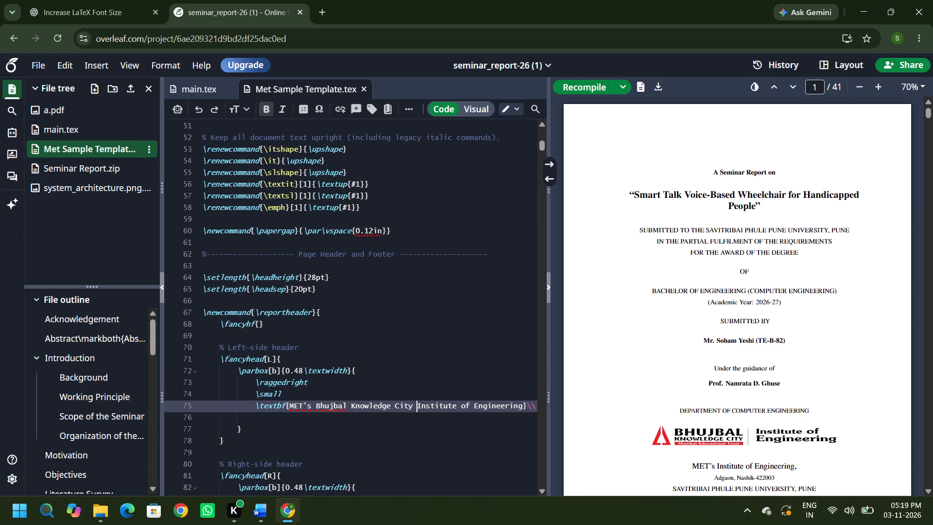
Check the page headers in the compiled PDF from the certificate page through Acknowledgement, Abstract and Contents.
scroll(674, 284, up, 5)
scroll(673, 286, down, 13)
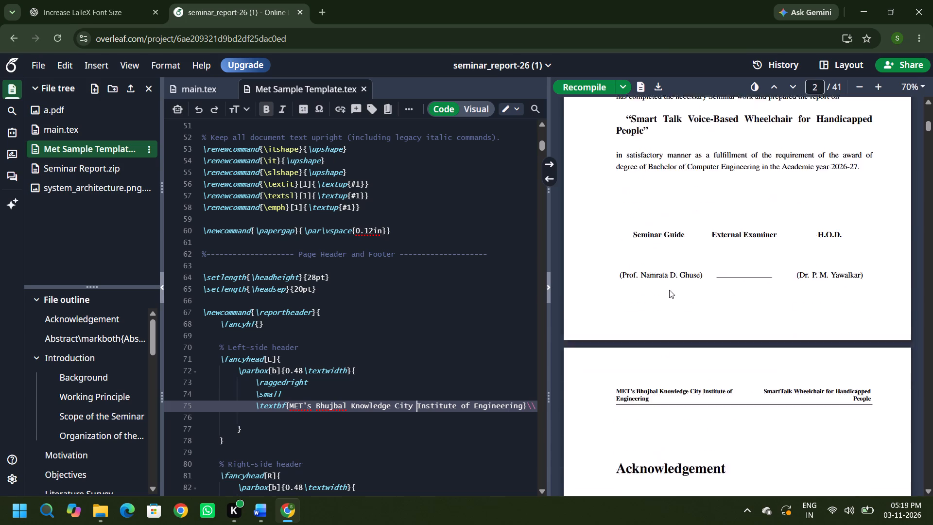
scroll(669, 290, down, 1)
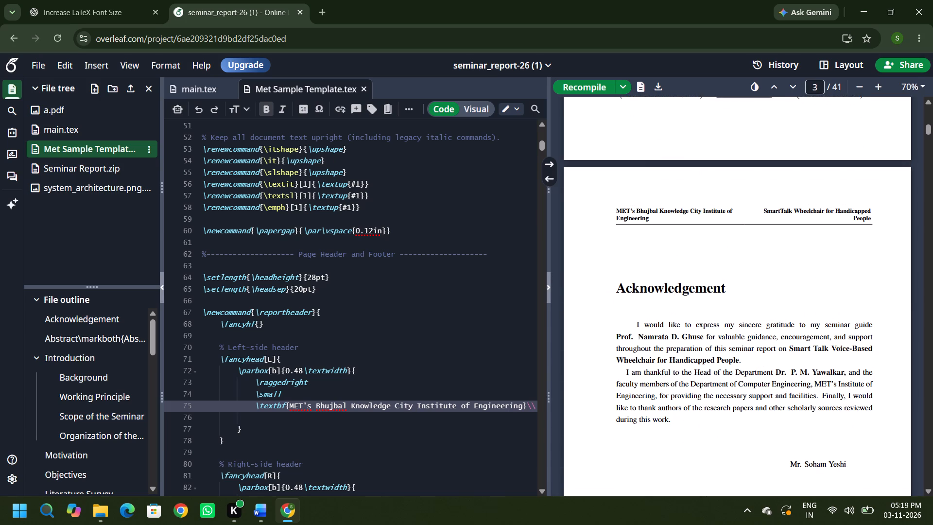
scroll(655, 291, down, 7)
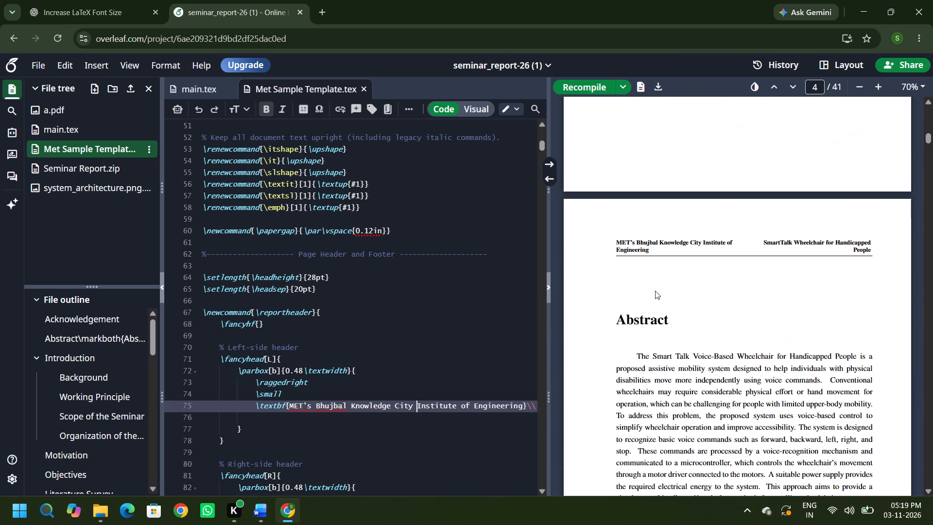
scroll(655, 291, down, 1)
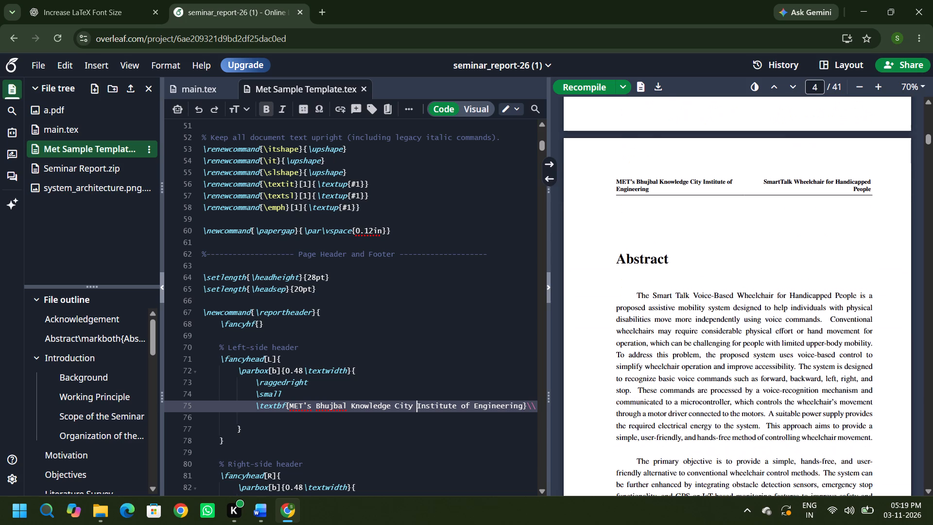
scroll(655, 291, down, 4)
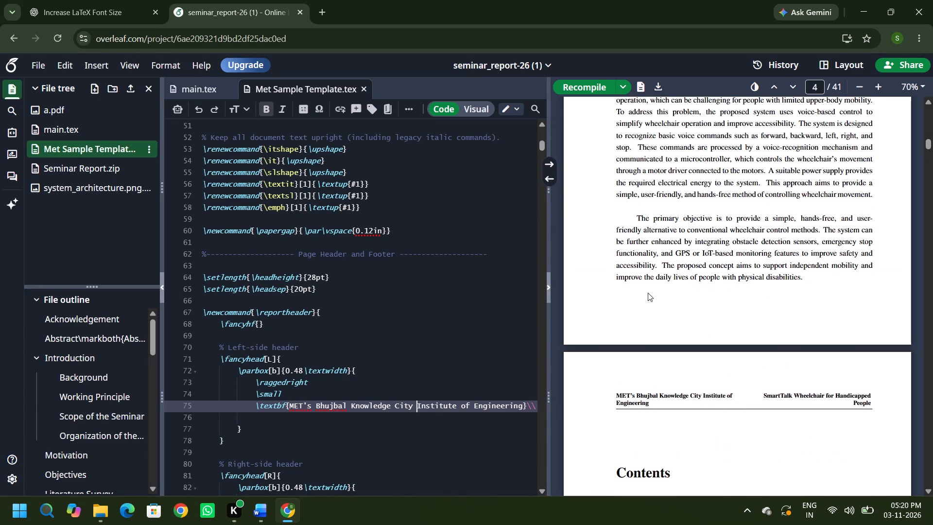
scroll(648, 293, down, 11)
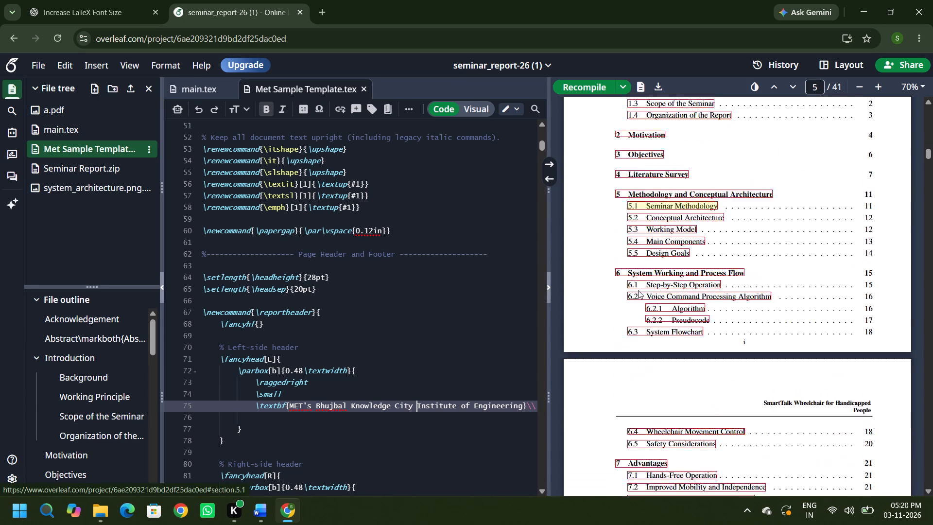
scroll(638, 290, up, 1)
scroll(638, 290, down, 1)
scroll(638, 290, up, 2)
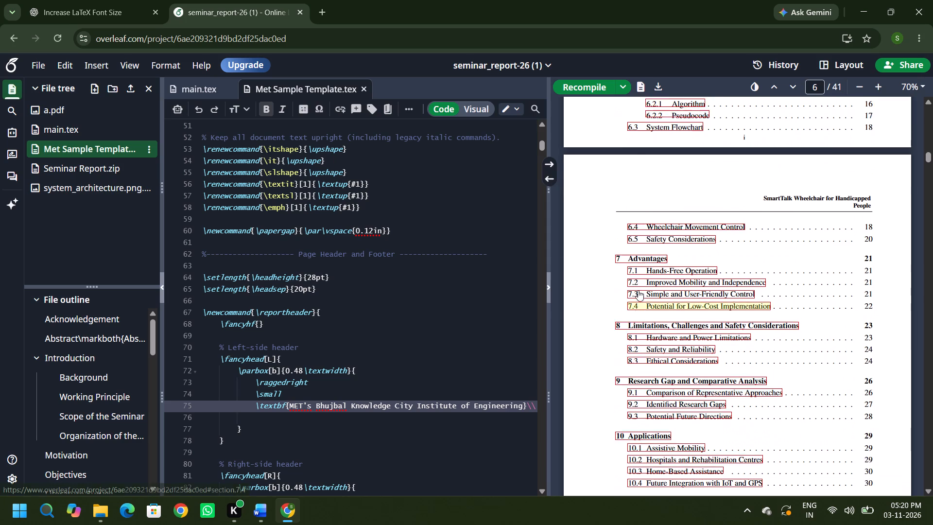
scroll(638, 290, up, 4)
scroll(628, 287, down, 5)
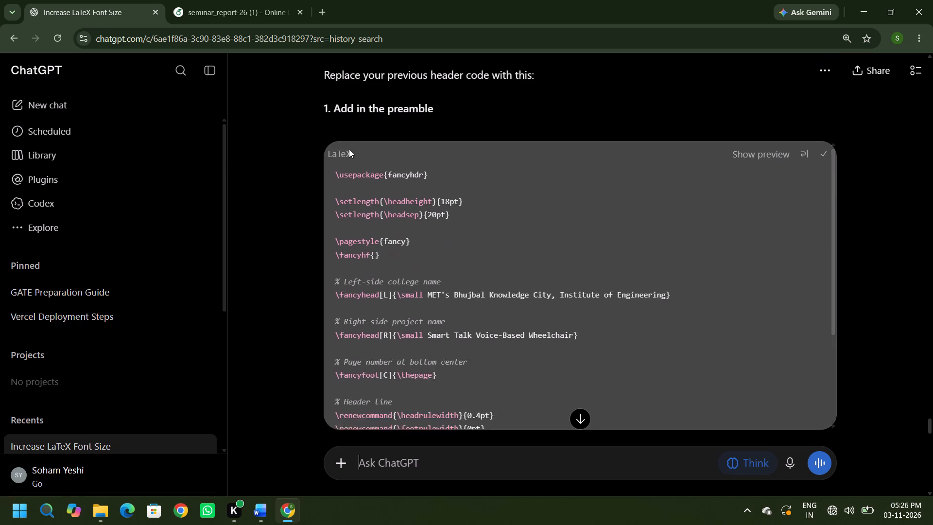
In Overleaf, paste the copied single-line fancyhdr header code below the \newcommand{\papergap} line, before \begin{document}, and recompile.
click(236, 9)
scroll(281, 292, down, 2)
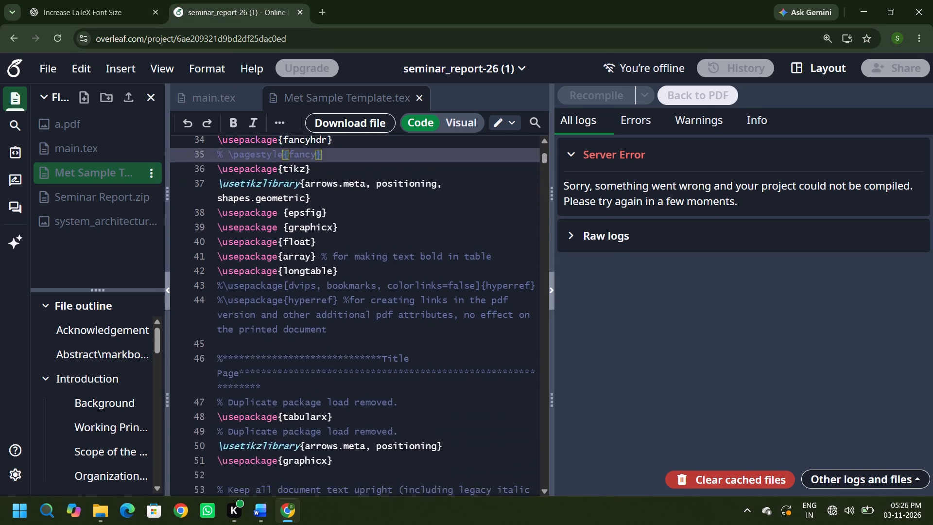
scroll(281, 292, down, 4)
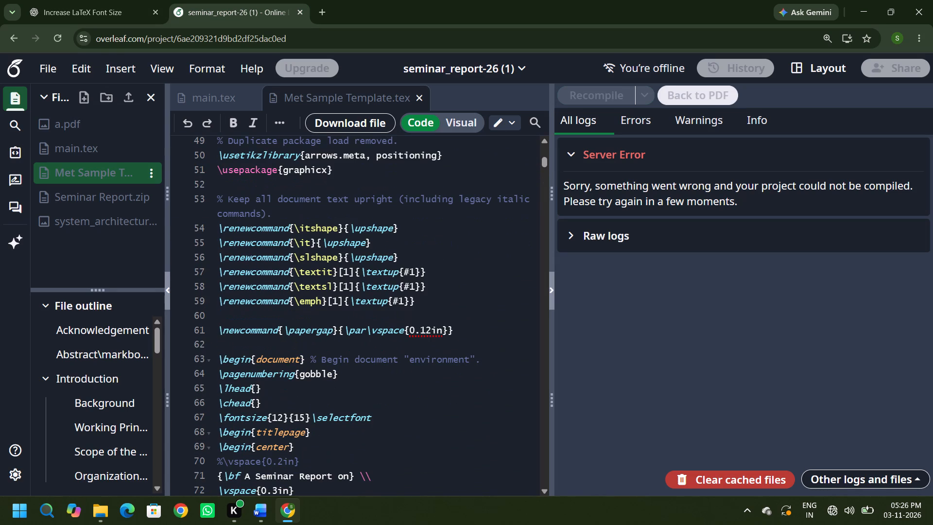
click(487, 332)
key(Return)
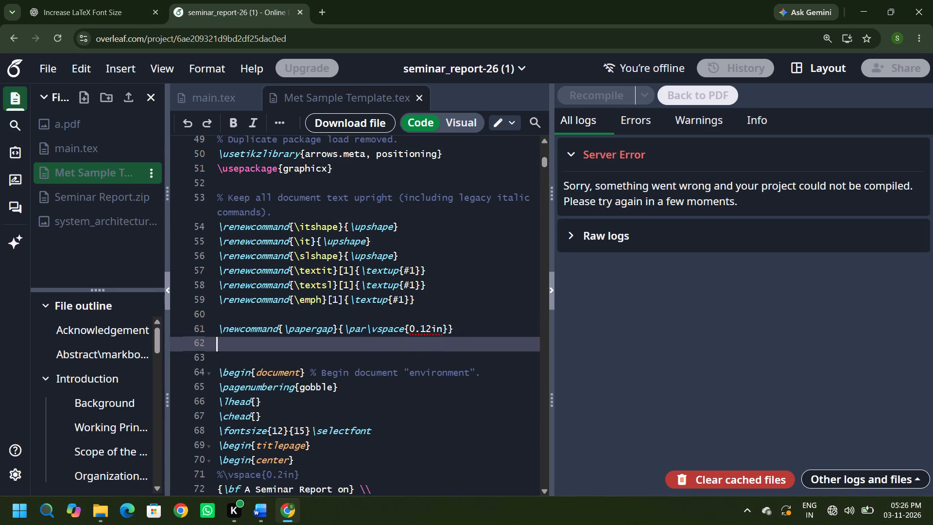
key(Return)
key(ctrl+v)
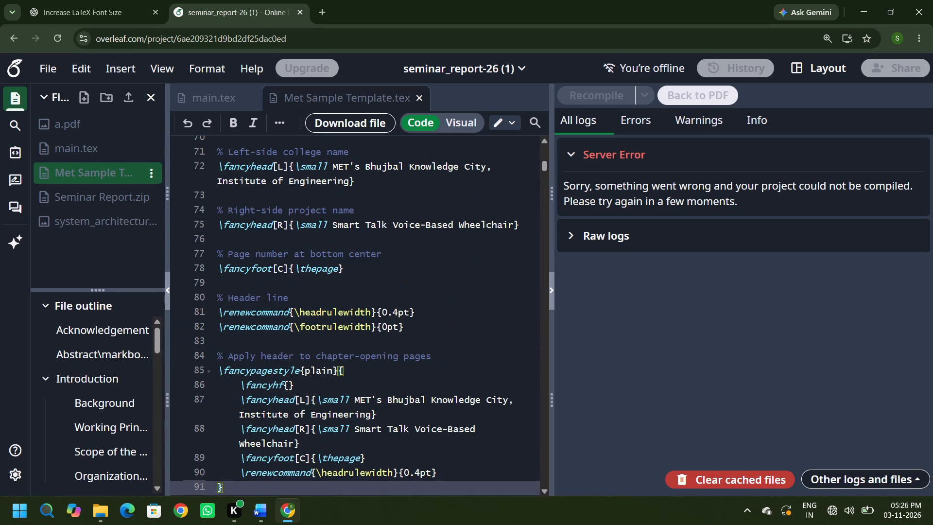
key(ctrl+s)
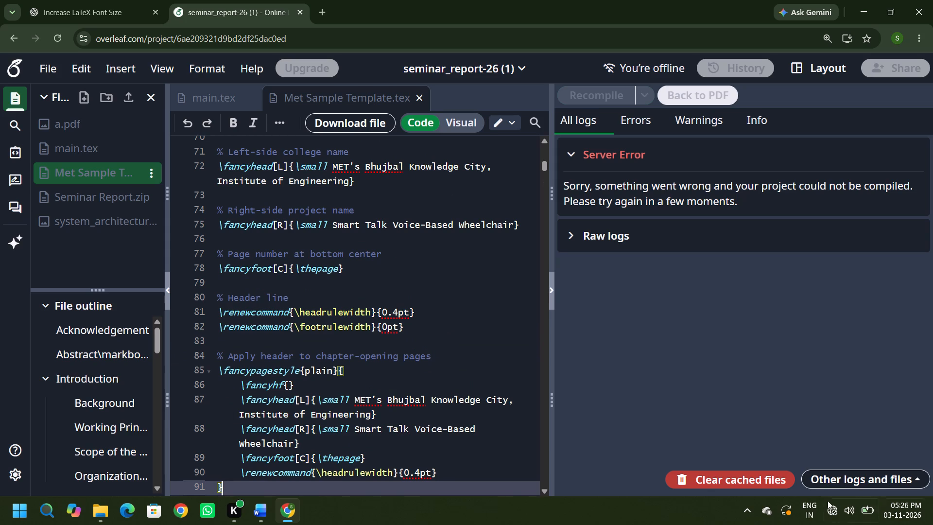
Connect the computer to the secured Wi-Fi network GHE FUKTYA.
click(849, 514)
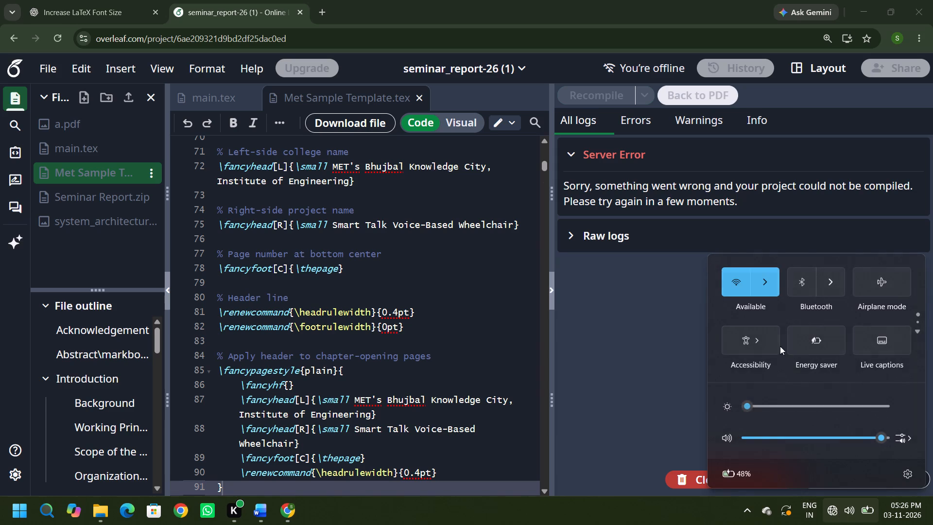
click(762, 281)
click(760, 291)
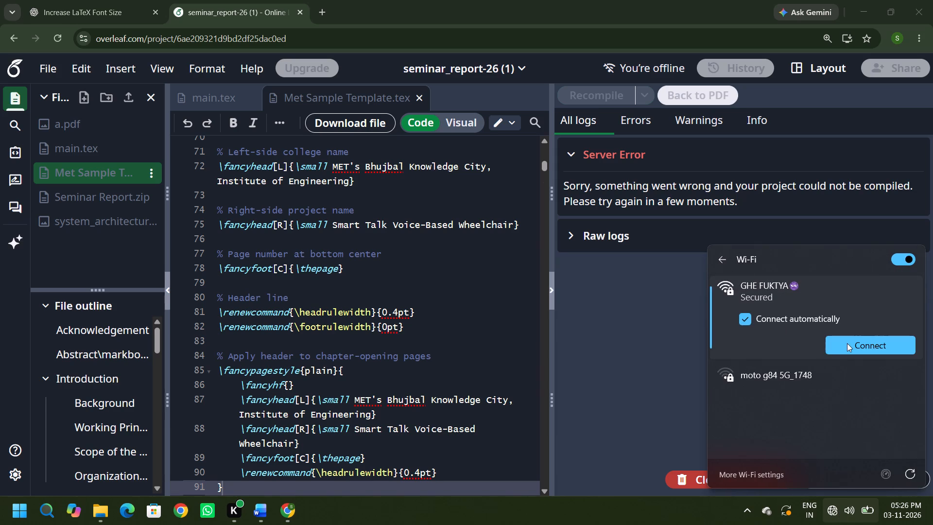
click(847, 343)
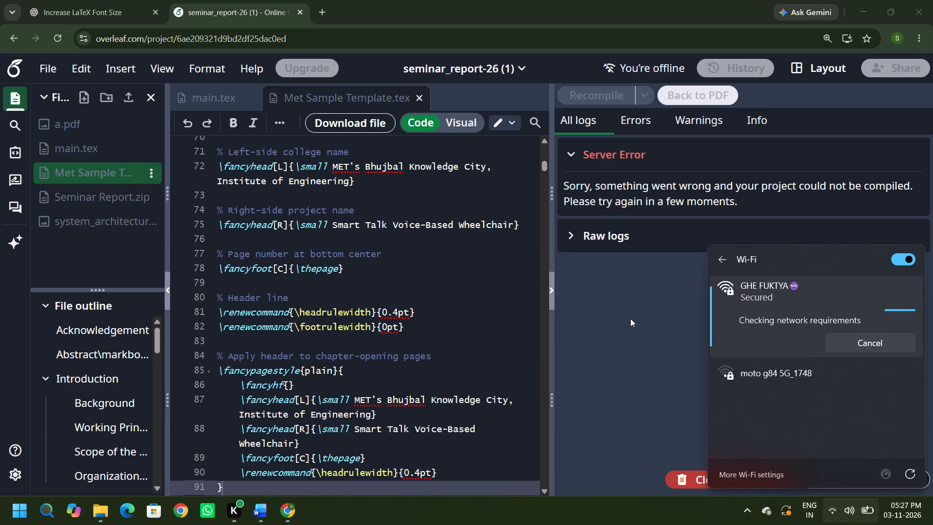
click(630, 318)
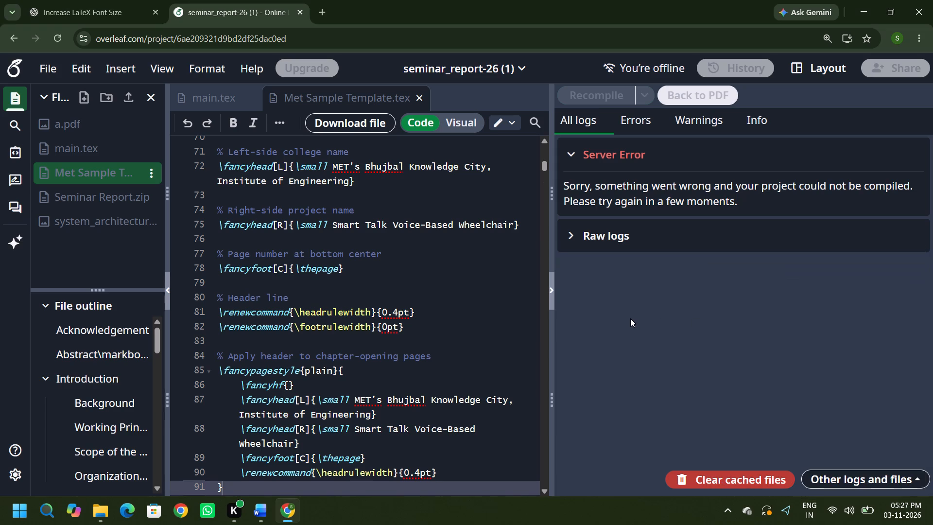
Try to recompile Met Sample Template.tex with the pasted header code.
key(ctrl+s)
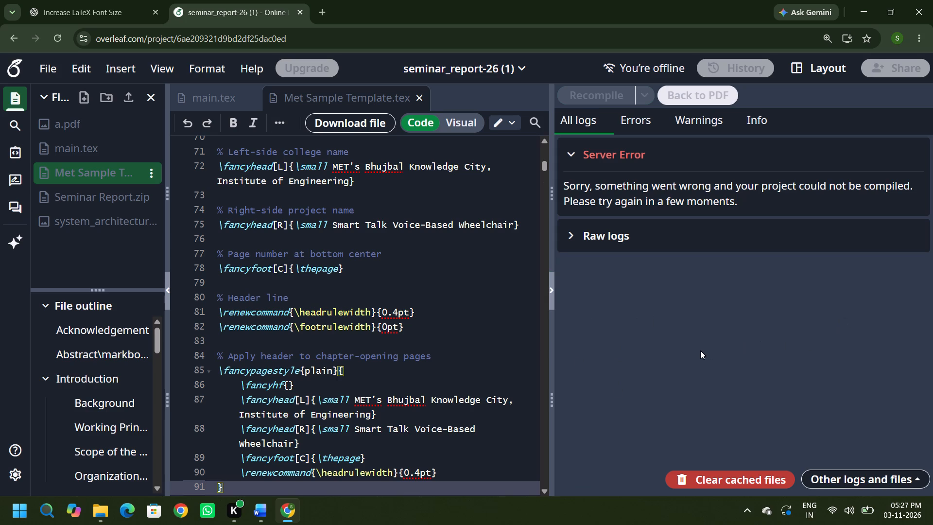
ctrl+scroll(700, 350, up, 2)
ctrl+scroll(695, 353, down, 3)
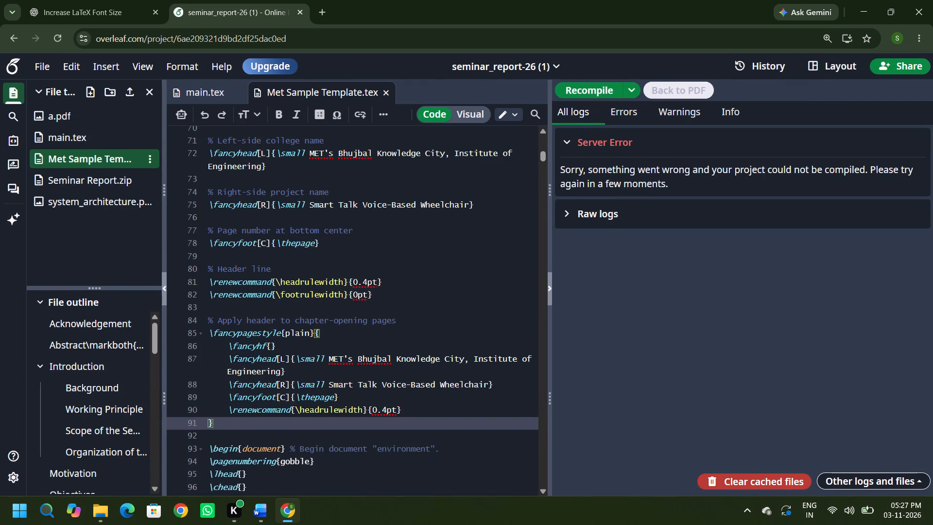
Recompile the seminar report with the single-line header code in the preamble.
click(595, 86)
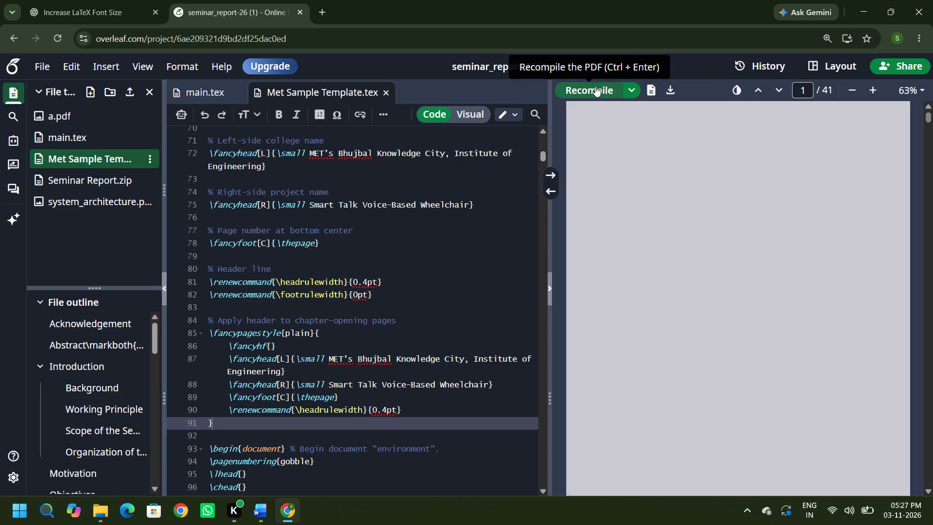
Examine the page headers in the compiled report from the title page through Certificate, Acknowledgement and Abstract to the Contents.
scroll(876, 192, down, 3)
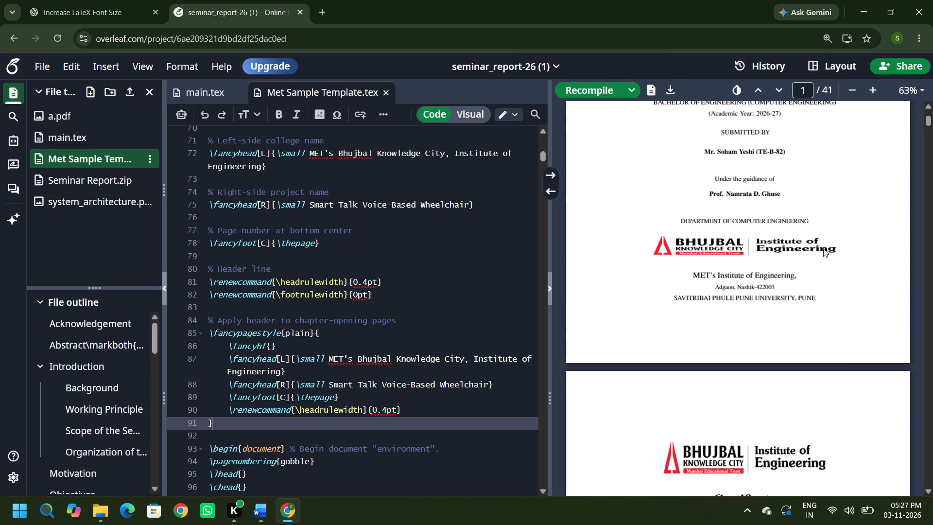
scroll(805, 259, down, 5)
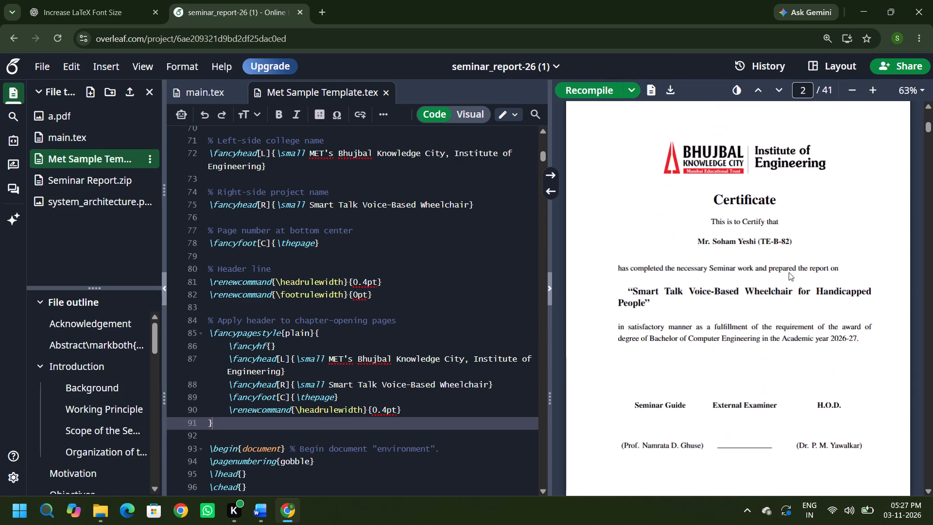
scroll(789, 272, down, 5)
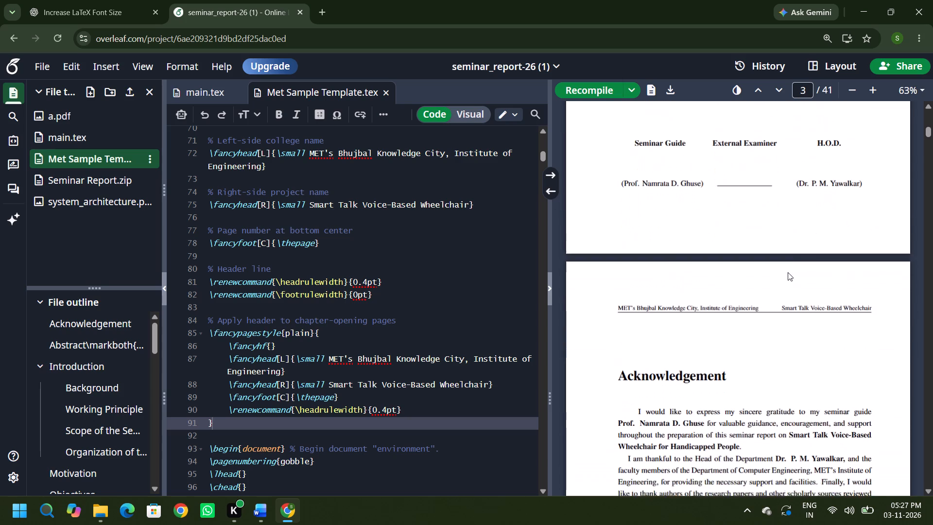
scroll(787, 274, down, 4)
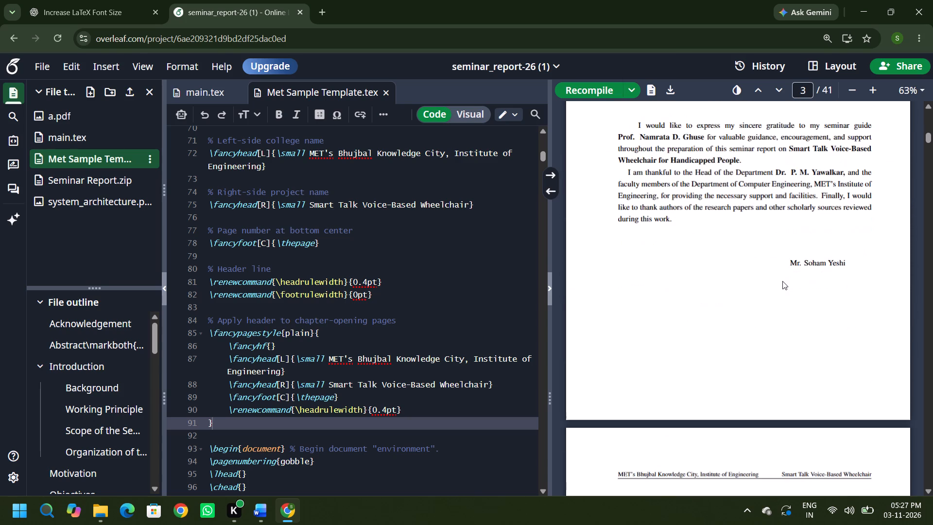
scroll(781, 284, down, 10)
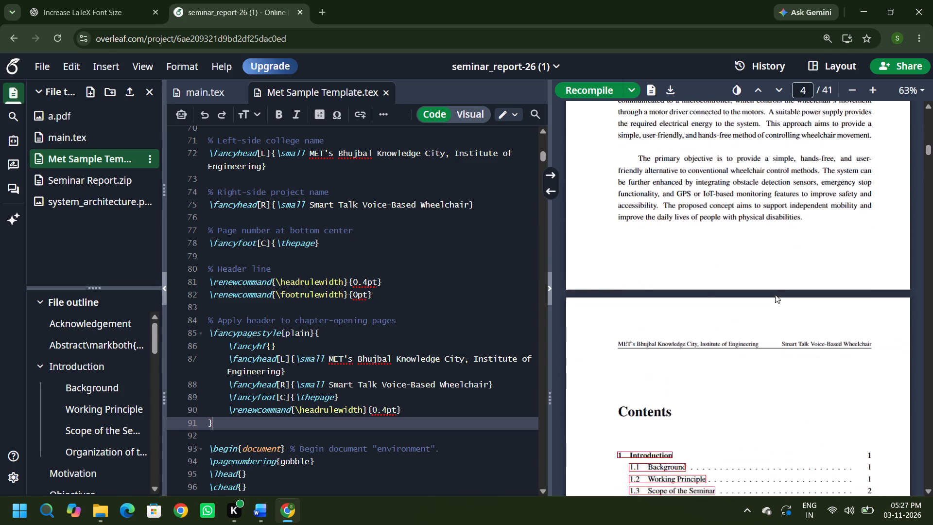
scroll(774, 297, down, 6)
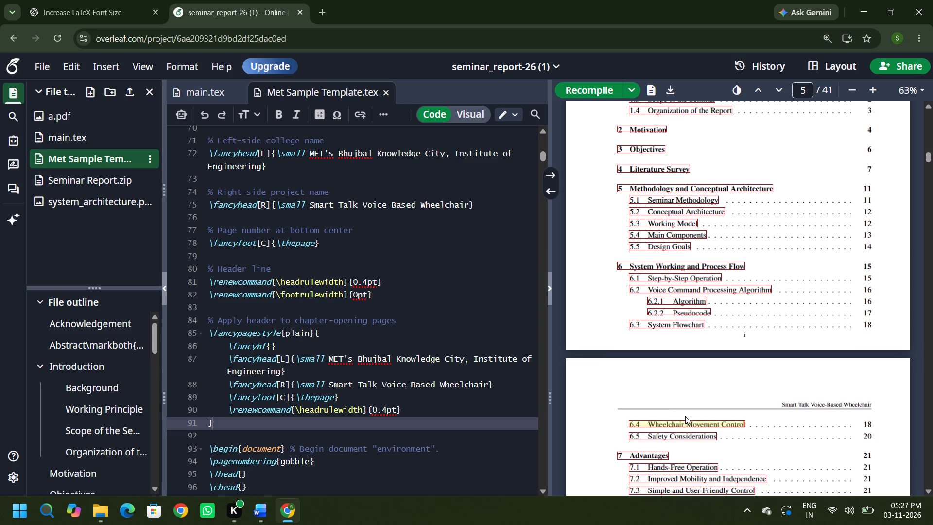
Compare the header on the first Contents page with the one on the second Contents page.
scroll(686, 421, down, 7)
scroll(693, 404, up, 5)
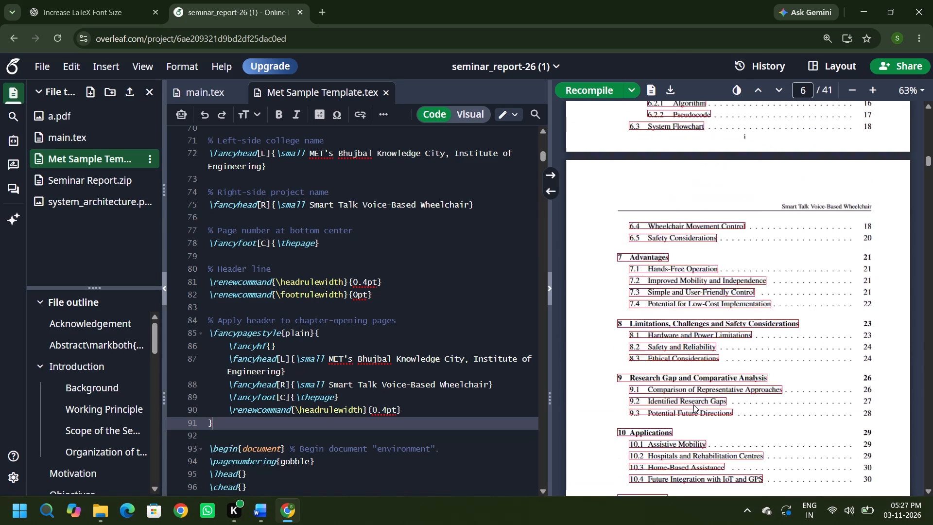
scroll(693, 404, up, 6)
scroll(693, 404, down, 2)
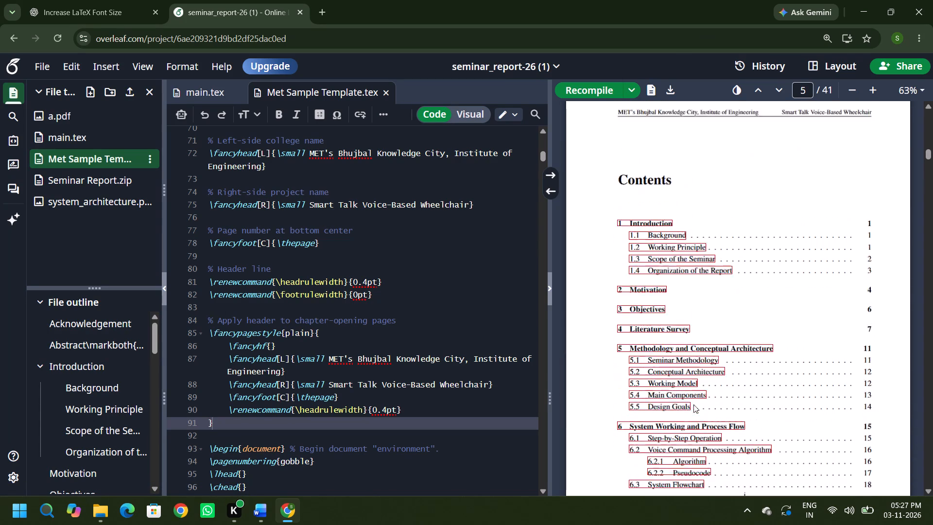
scroll(691, 401, down, 1)
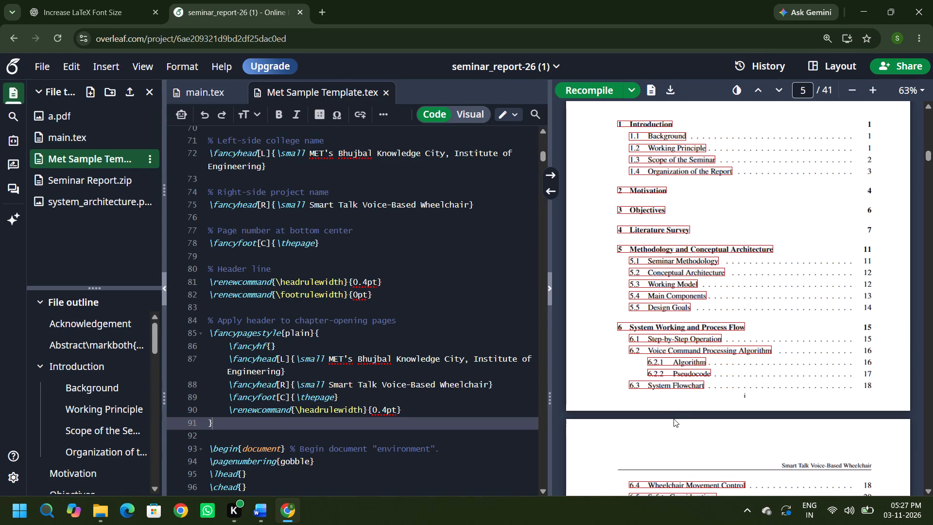
scroll(674, 419, down, 1)
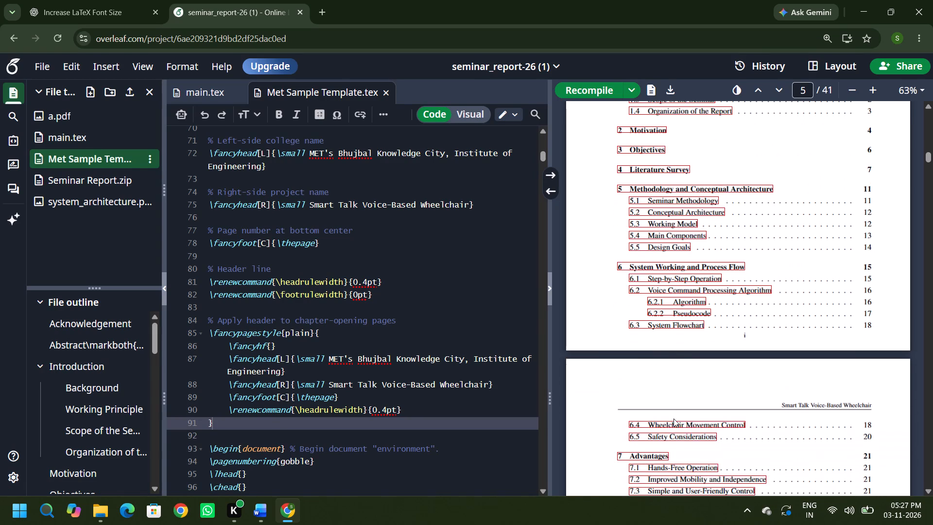
scroll(671, 421, down, 1)
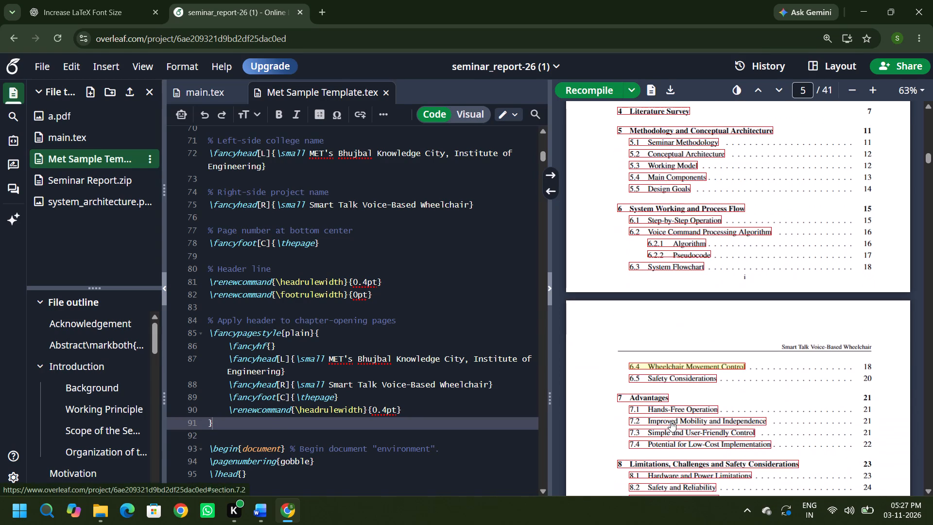
scroll(671, 421, up, 2)
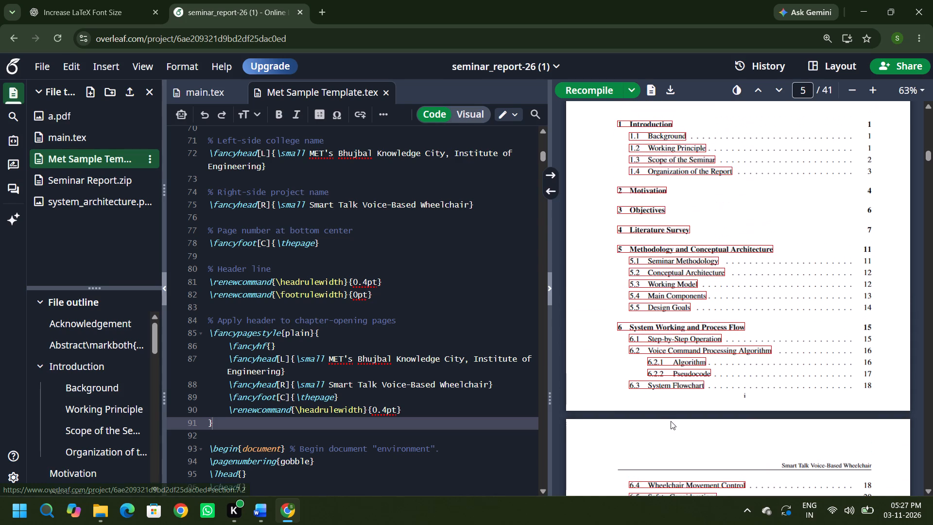
scroll(669, 424, up, 2)
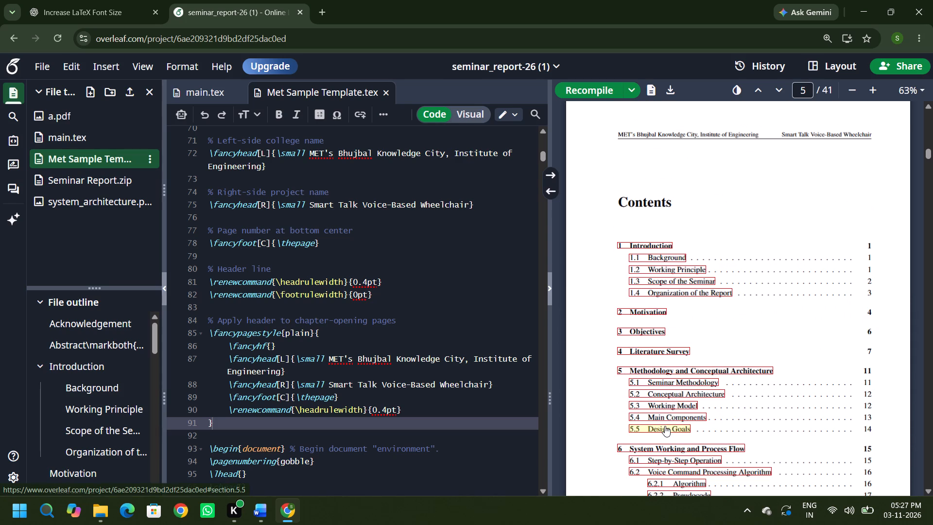
scroll(665, 426, up, 2)
scroll(658, 430, down, 4)
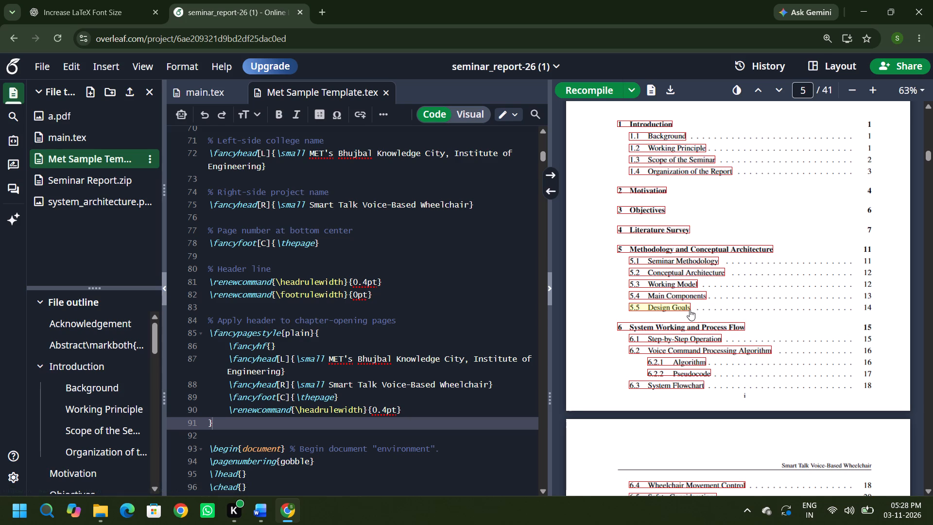
scroll(673, 320, down, 5)
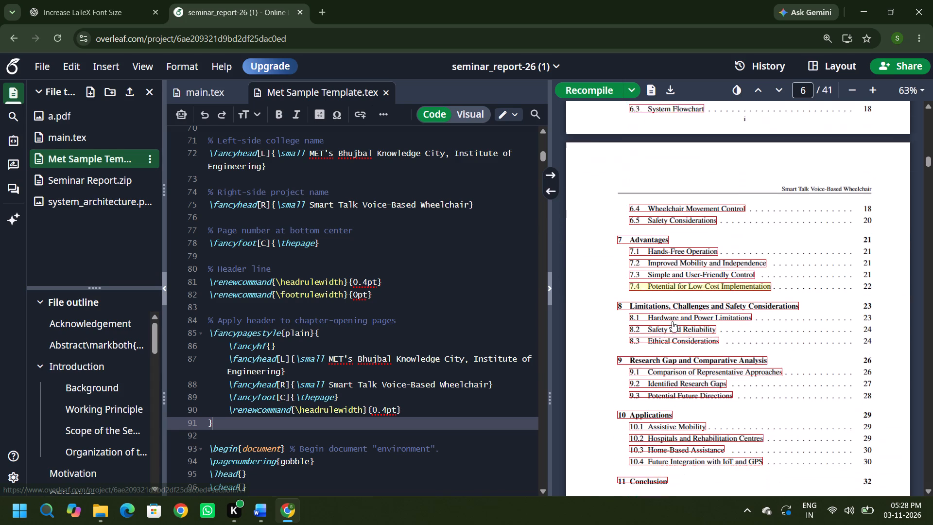
scroll(660, 346, down, 1)
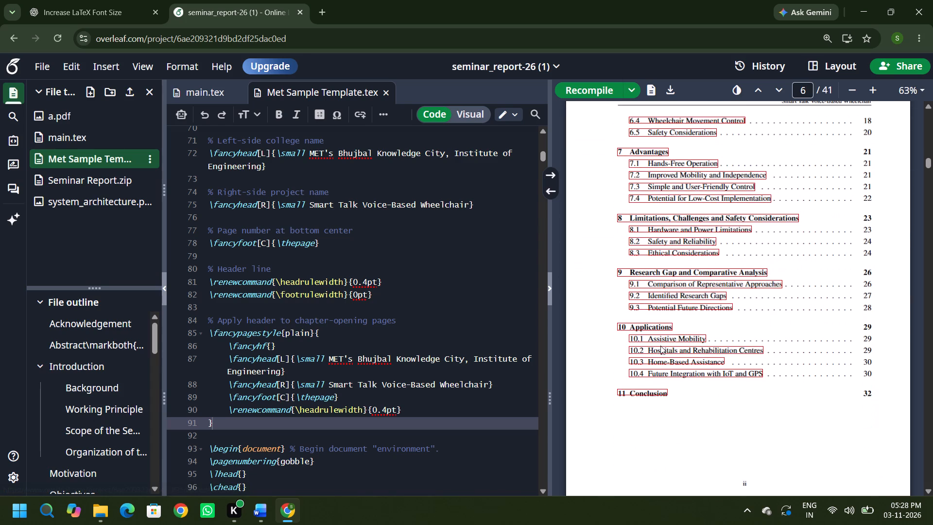
scroll(660, 346, up, 2)
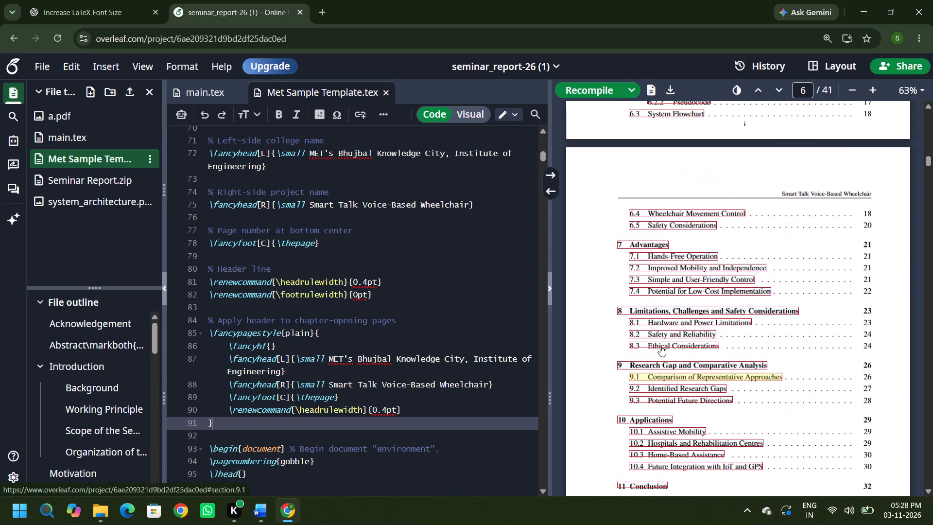
scroll(660, 346, up, 4)
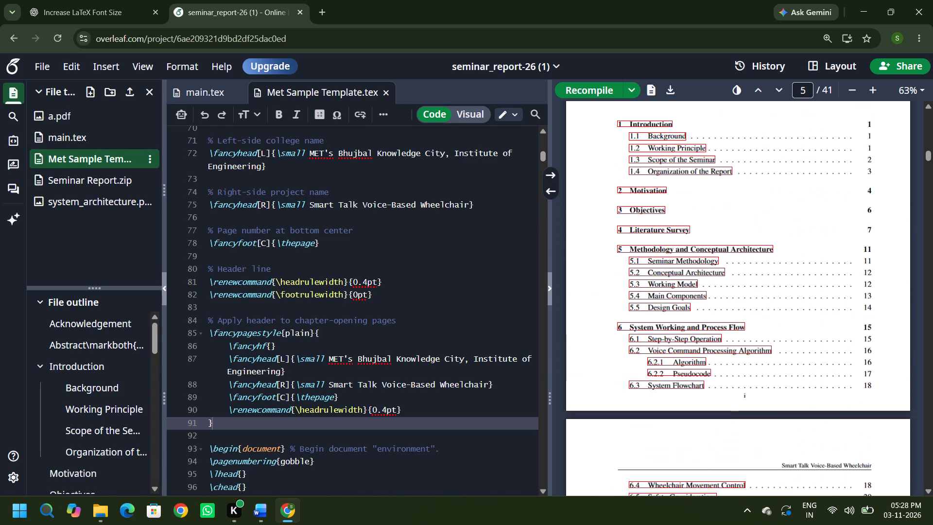
Open a new Google Chrome window.
click(179, 505)
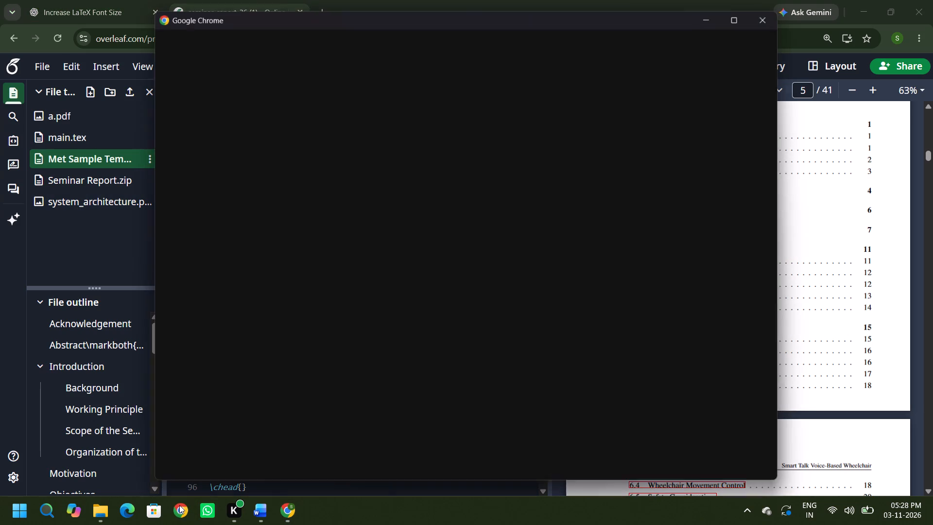